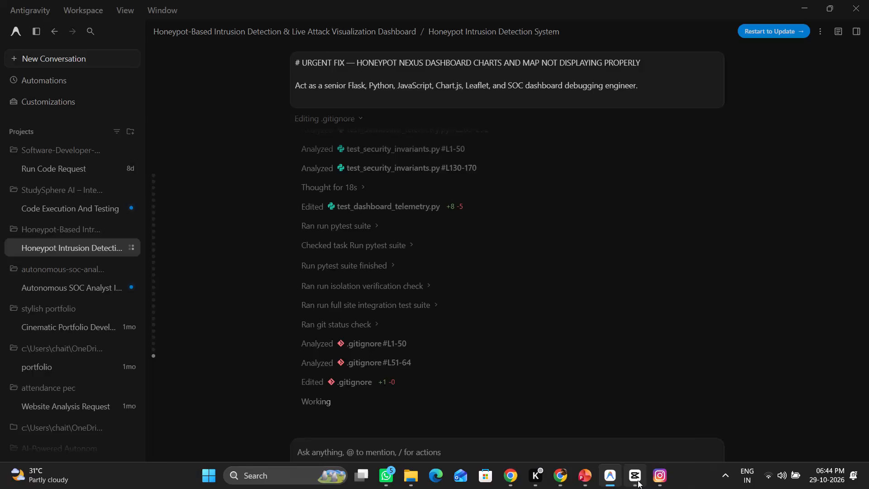
Switch to CapCut and look through the sequence of clips on the 1029 project's timeline.
click(638, 480)
drag(372, 387, 379, 390)
drag(415, 329, 574, 341)
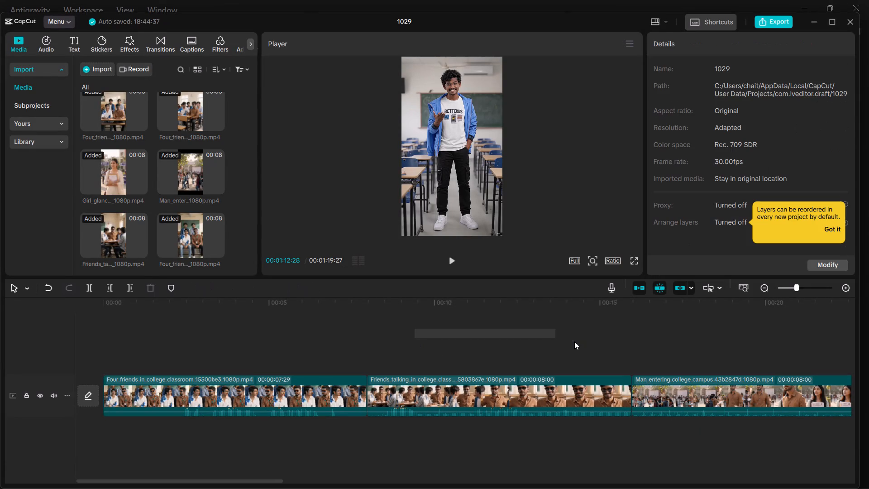
drag(574, 341, 576, 342)
scroll(618, 407, left, 4)
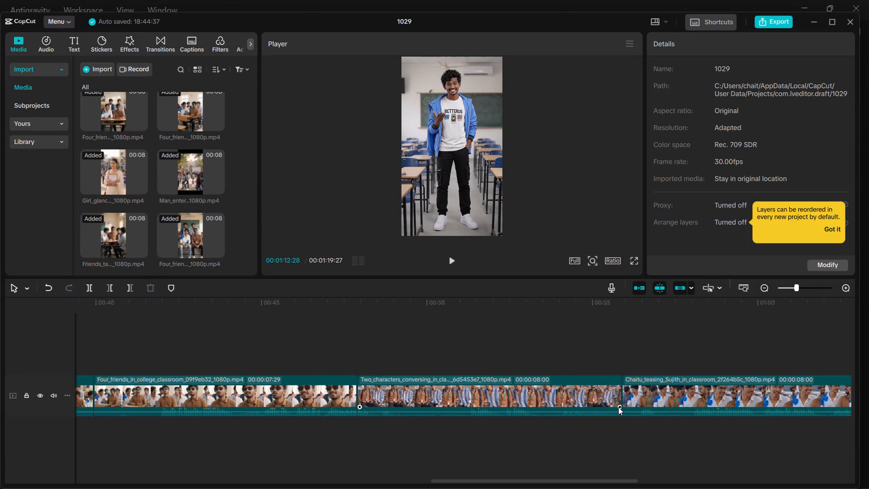
scroll(618, 407, left, 1)
click(522, 403)
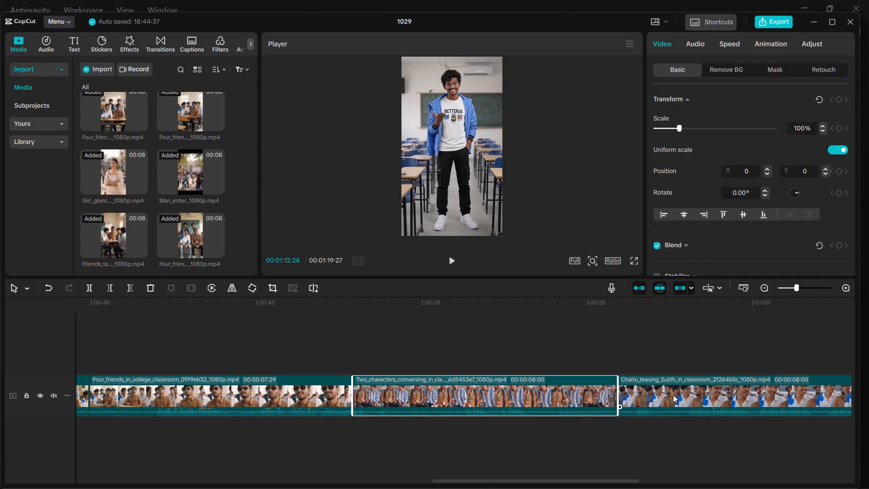
scroll(673, 395, left, 5)
scroll(673, 395, right, 5)
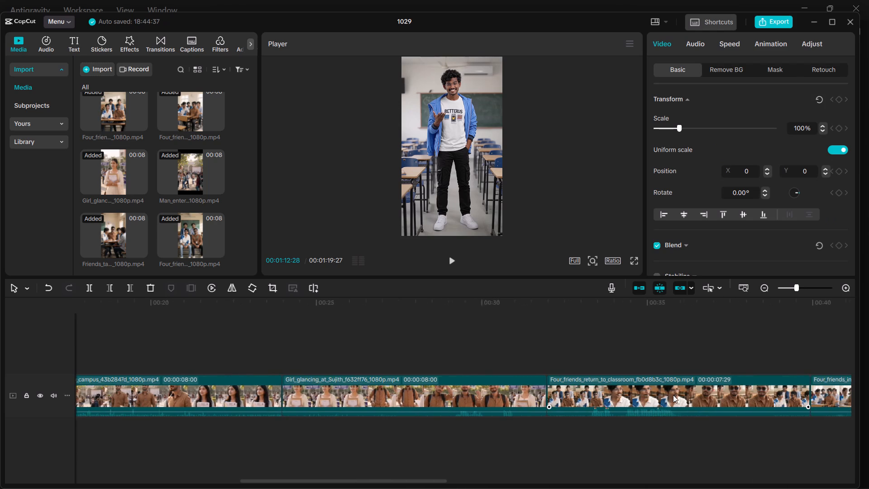
scroll(673, 395, right, 2)
scroll(353, 425, right, 2)
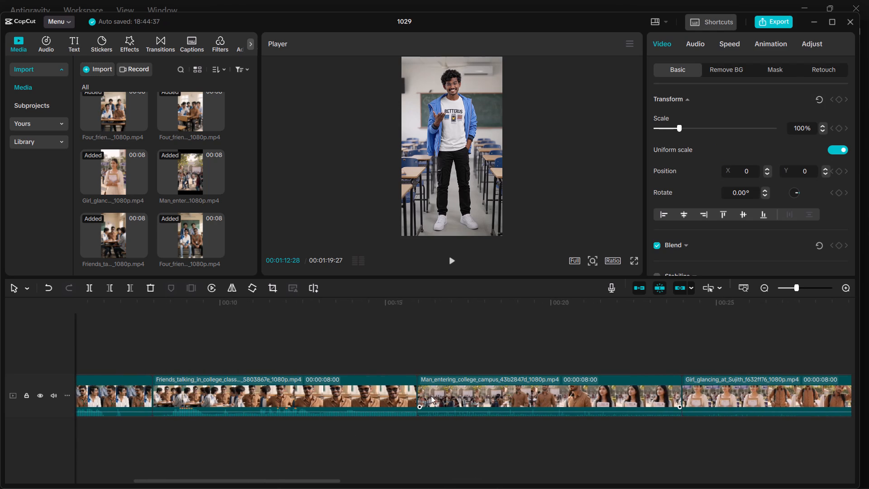
Select the Man_entering_college_campus clip and play the project preview from the current playhead position.
click(570, 400)
click(449, 260)
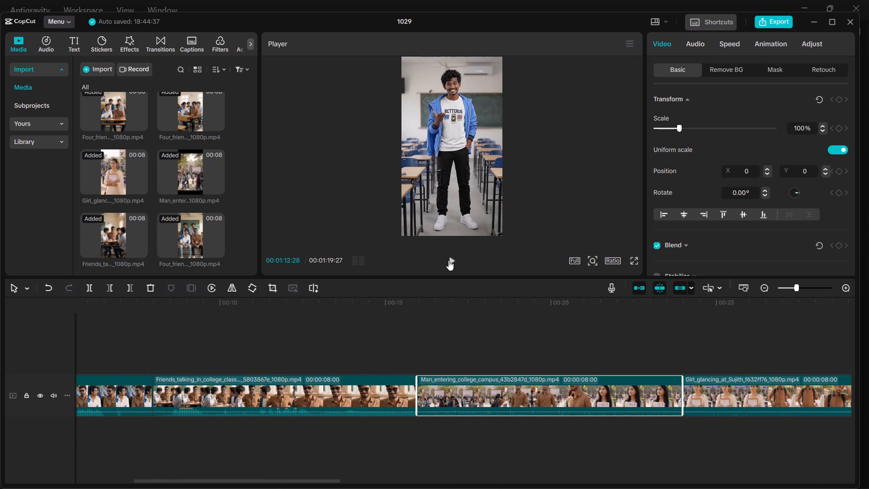
scroll(266, 344, right, 2)
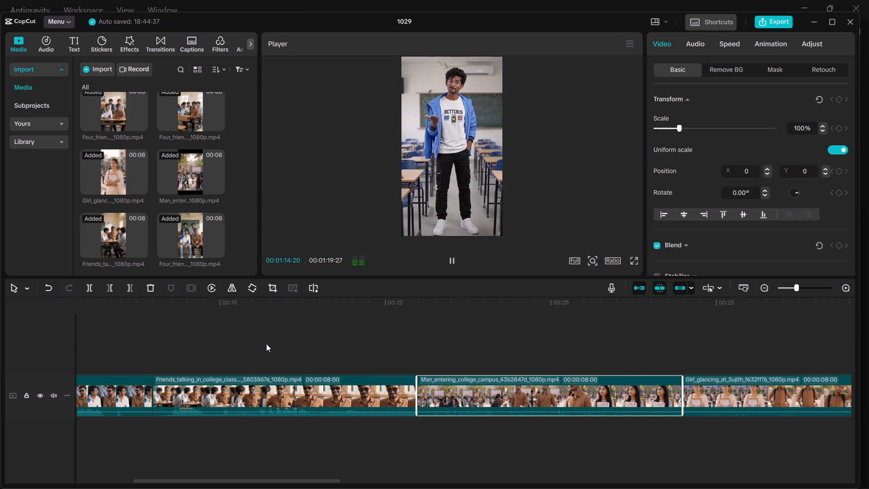
scroll(266, 344, right, 6)
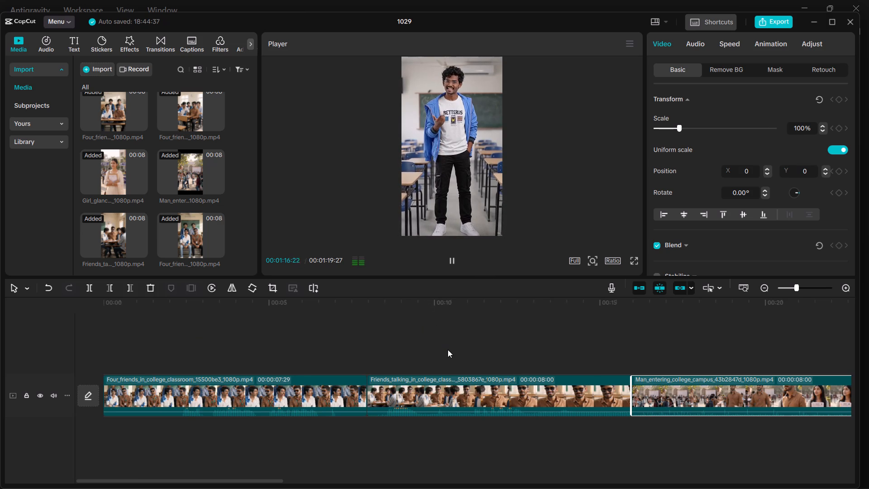
Move the playhead to about 00:00:18 in the man-entering-campus clip, play into the girl-glancing clip, and pause at about 00:00:28.
click(449, 352)
drag(453, 333, 448, 333)
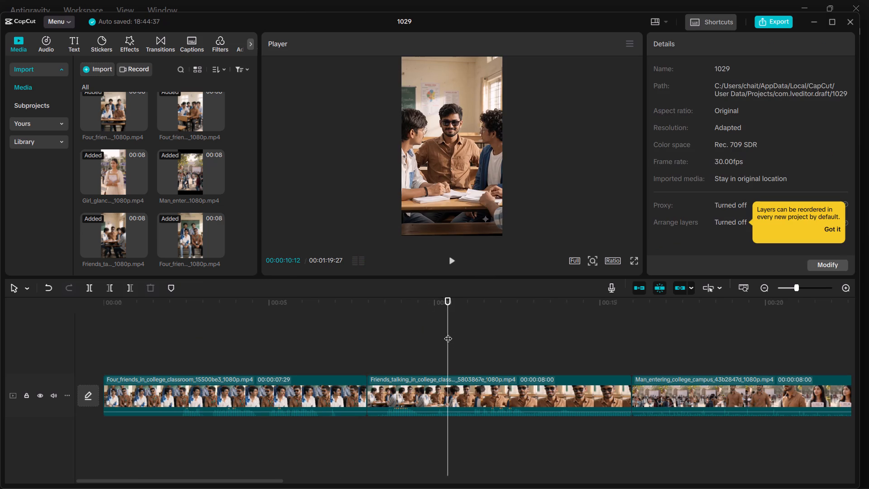
drag(448, 333, 700, 351)
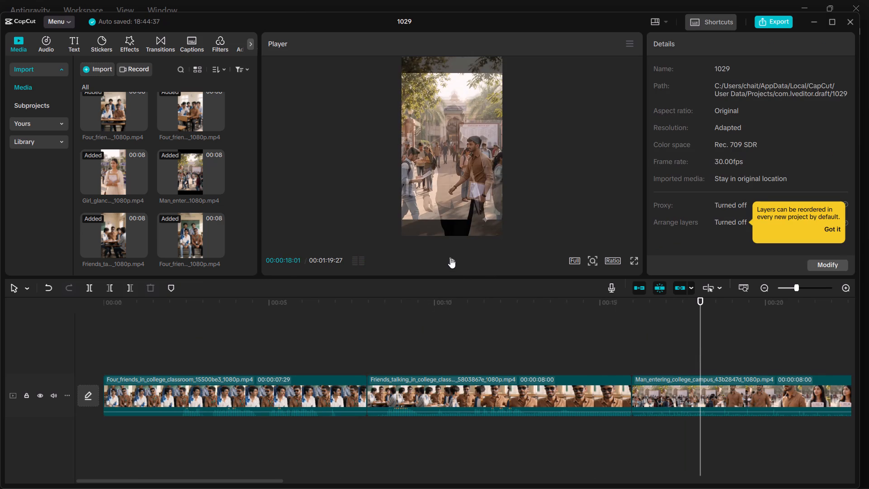
click(450, 258)
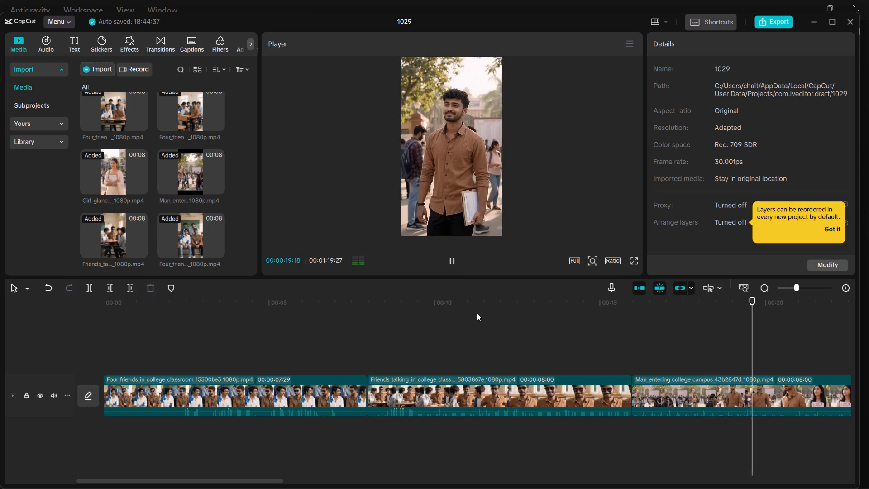
scroll(544, 333, left, 2)
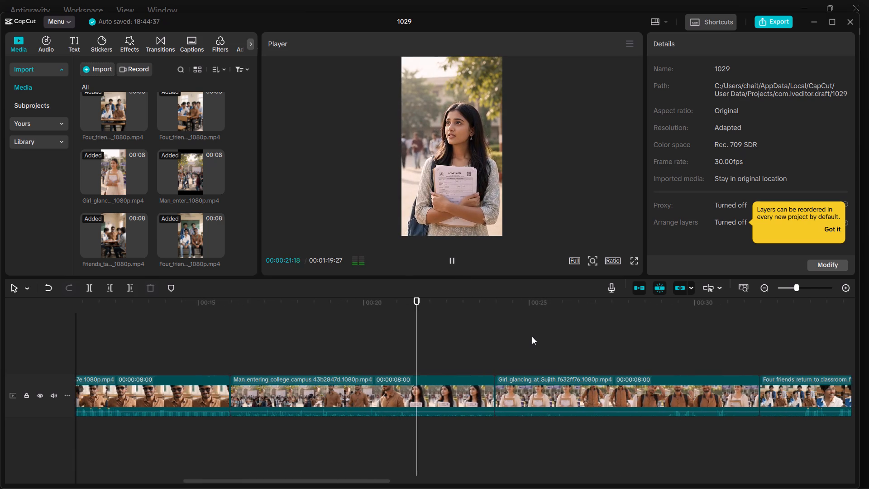
scroll(532, 336, left, 2)
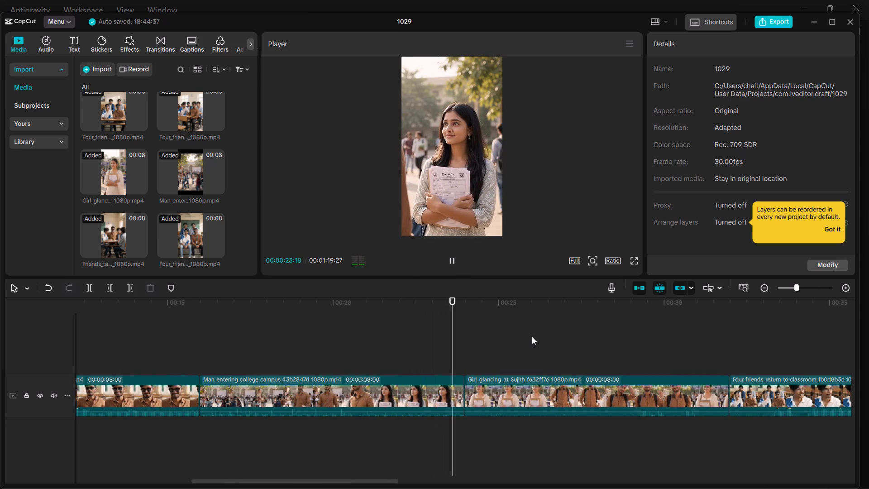
scroll(532, 336, left, 2)
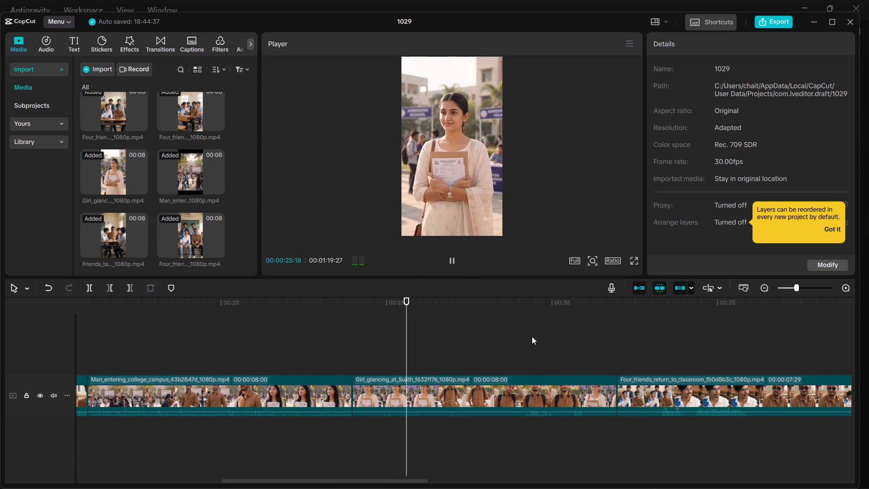
scroll(532, 336, left, 1)
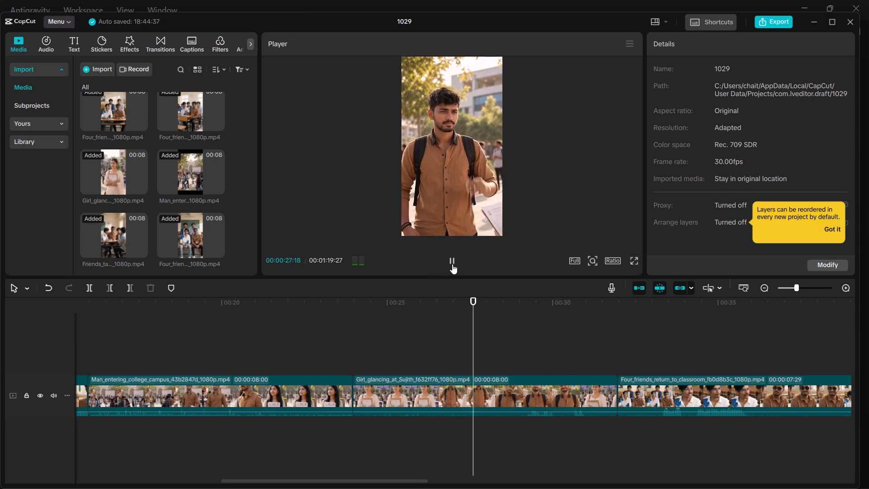
click(452, 264)
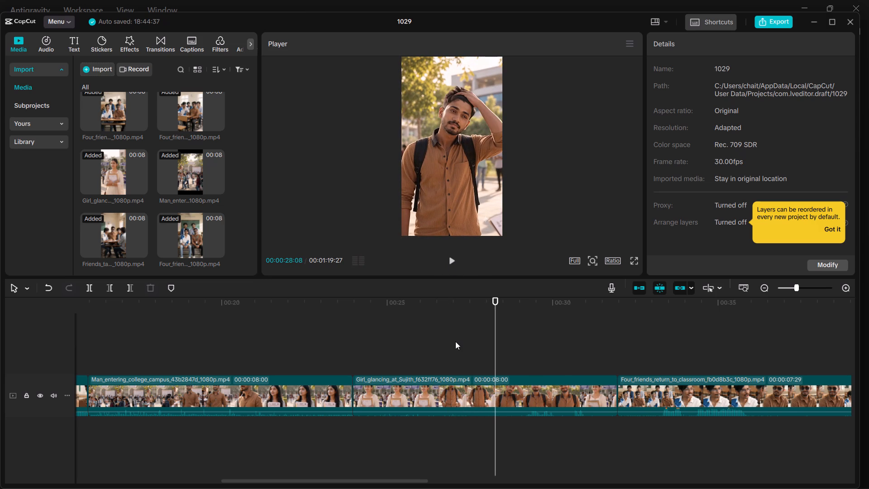
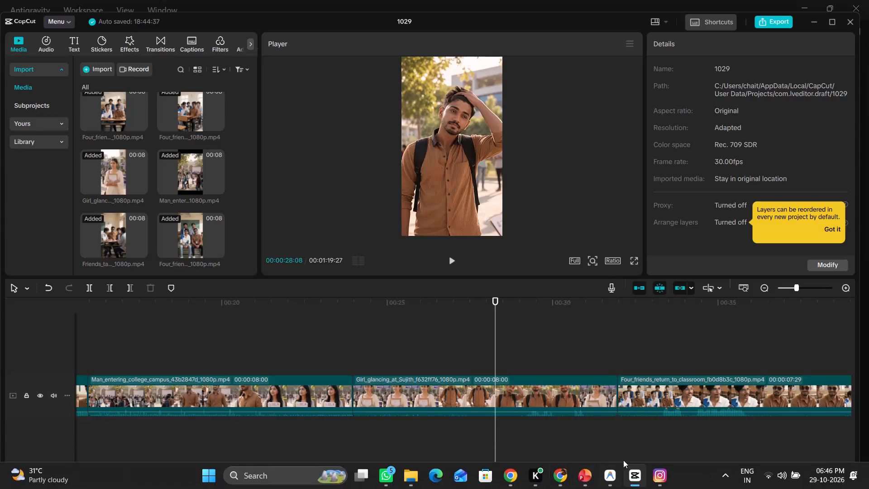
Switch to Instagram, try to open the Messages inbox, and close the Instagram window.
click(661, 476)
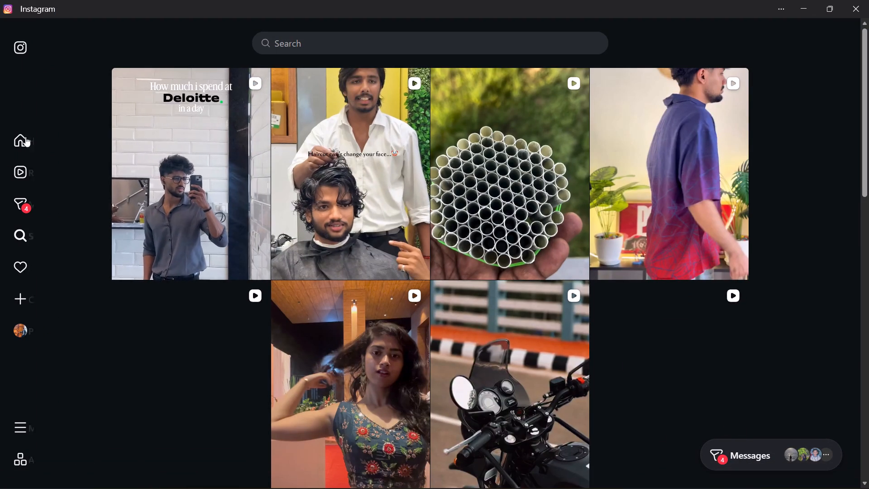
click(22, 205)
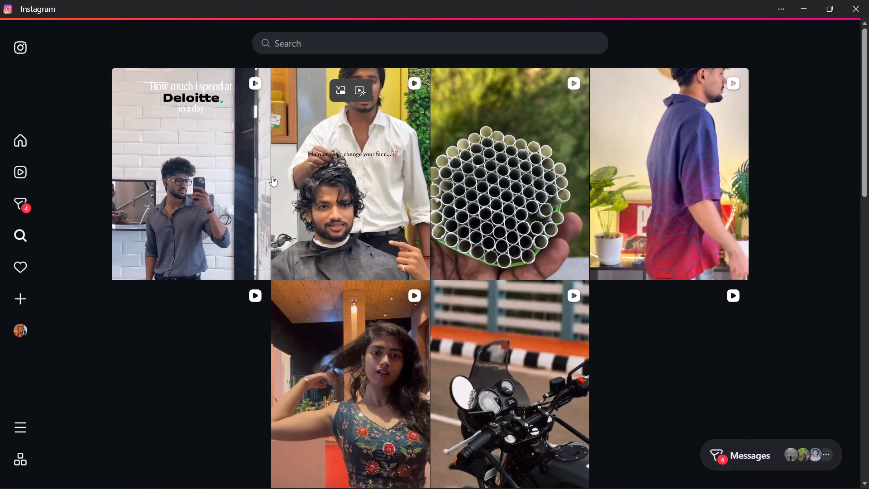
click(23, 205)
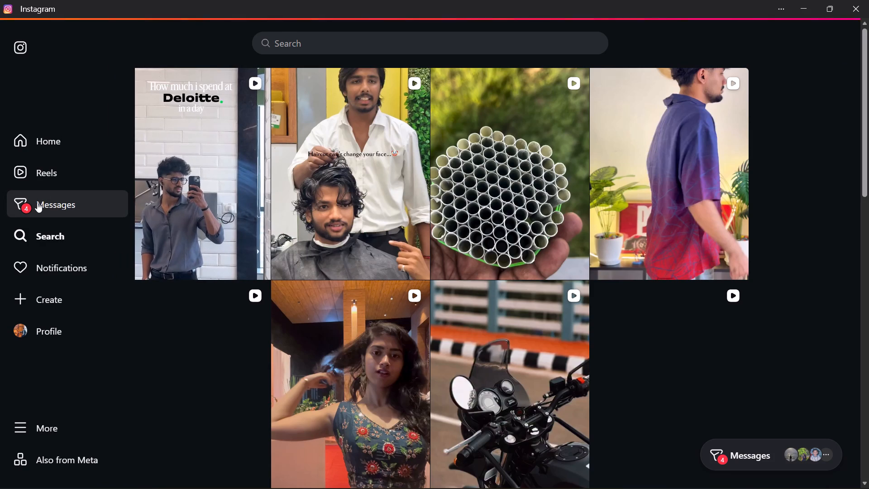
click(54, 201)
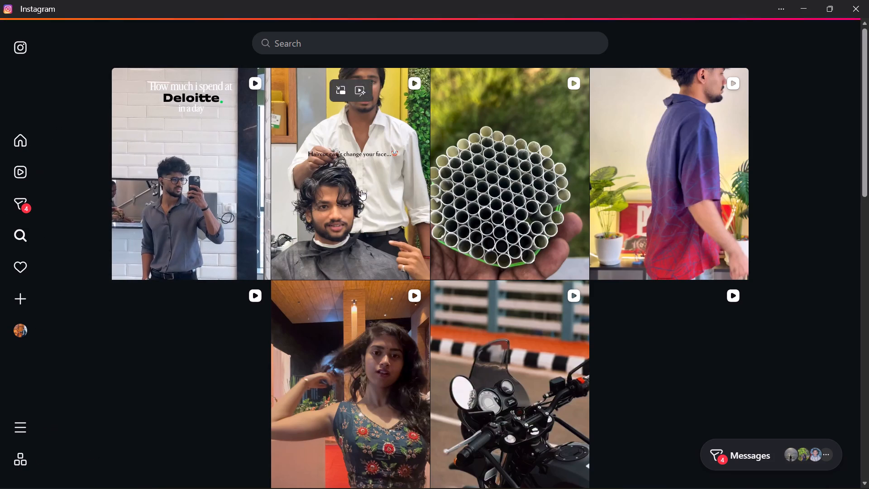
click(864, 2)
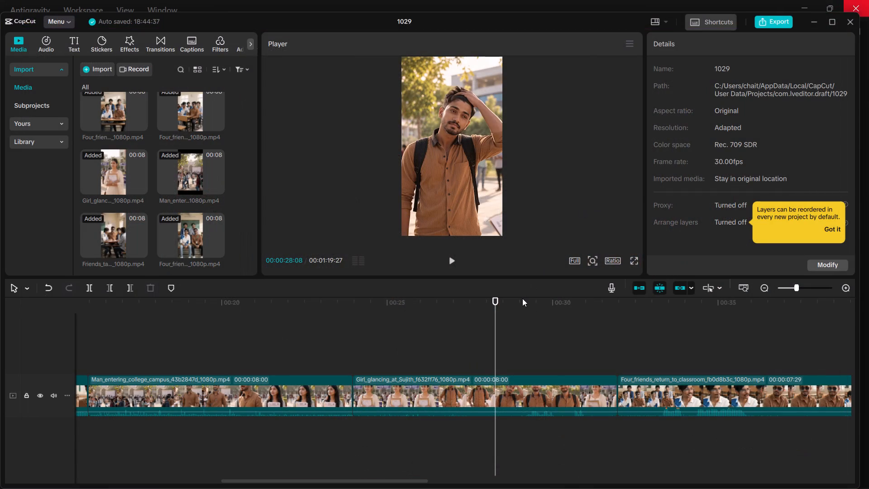
Return the playhead to 00:00:00 and play the project preview from the opening classroom clip.
drag(497, 297, 79, 281)
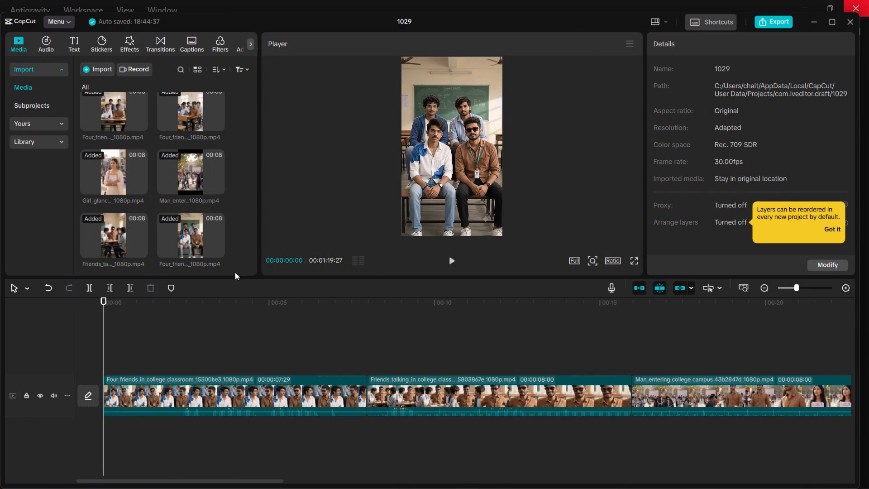
click(454, 256)
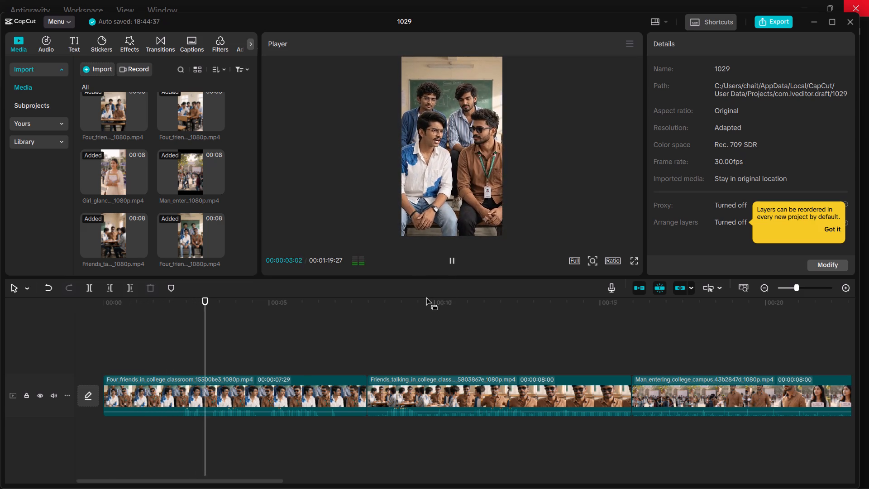
Split the first Four_friends_in_college_classroom clip at 00:00:00:28 and delete the short opening piece before the cut.
click(160, 393)
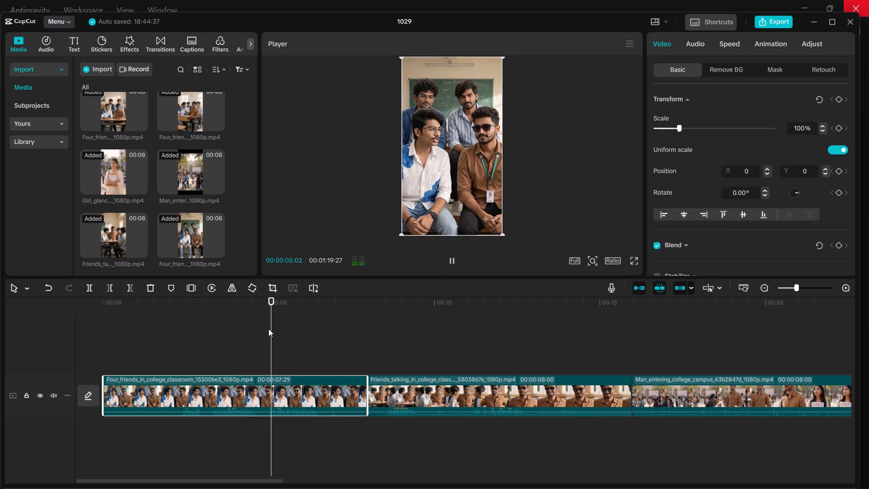
drag(280, 330, 177, 336)
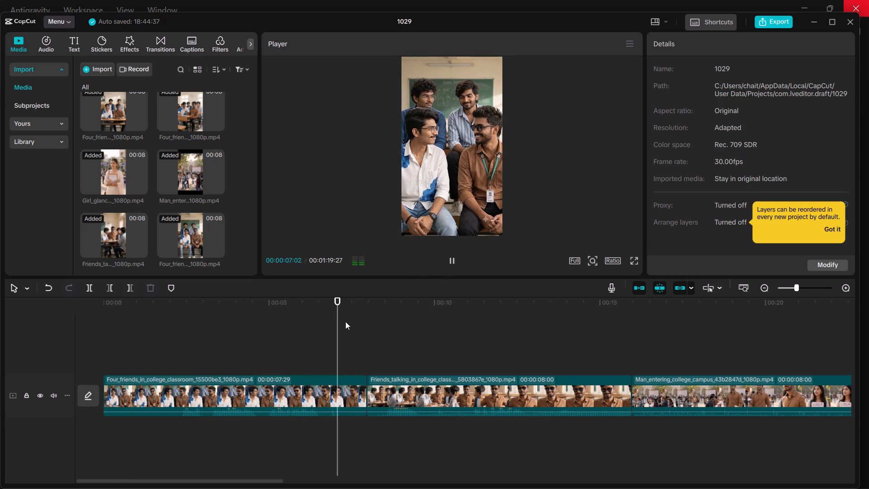
drag(343, 323, 156, 331)
click(156, 331)
click(156, 331)
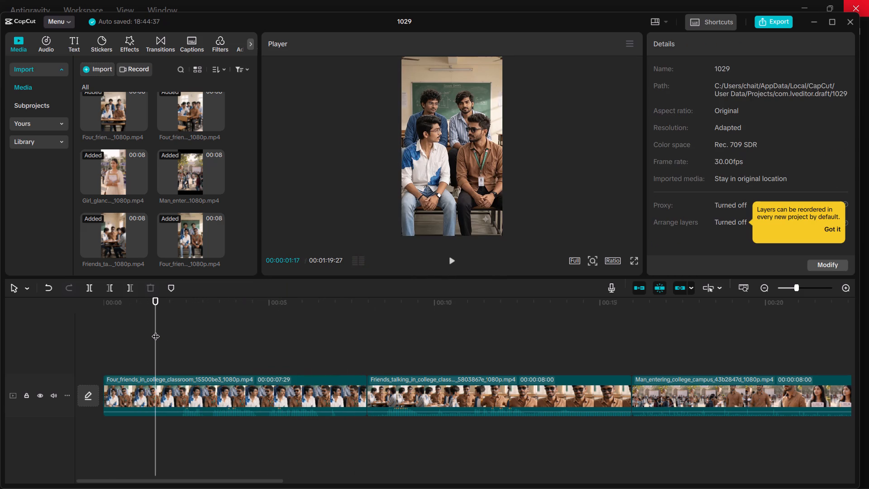
click(147, 331)
click(134, 331)
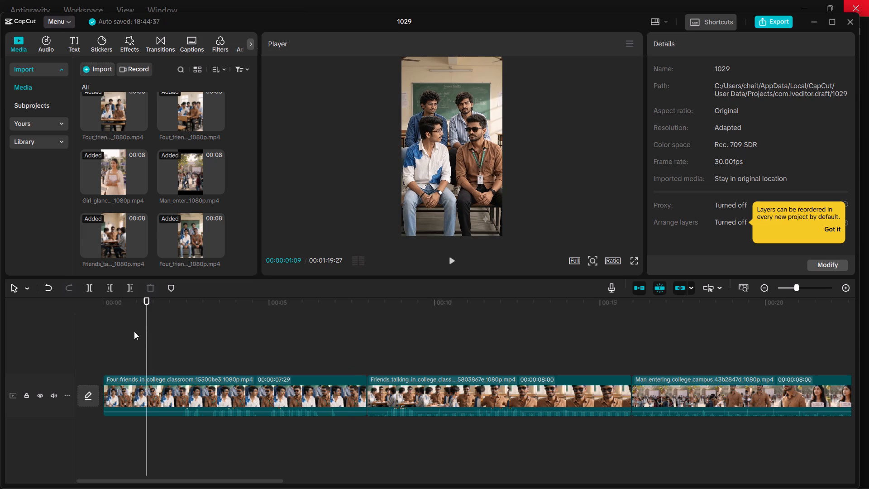
click(93, 284)
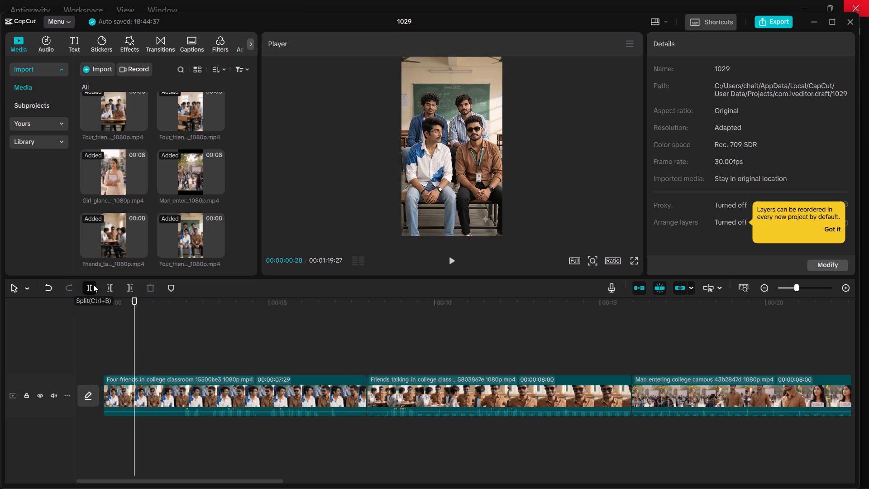
click(120, 407)
key(Delete)
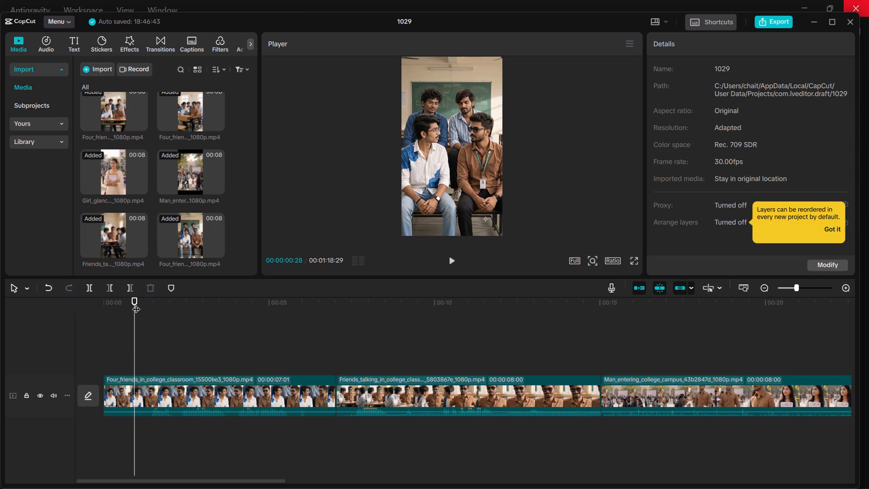
Replay the shortened opening from the start, split the Four_friends clip at 00:00:00:17, and delete the piece before it.
drag(134, 299, 95, 299)
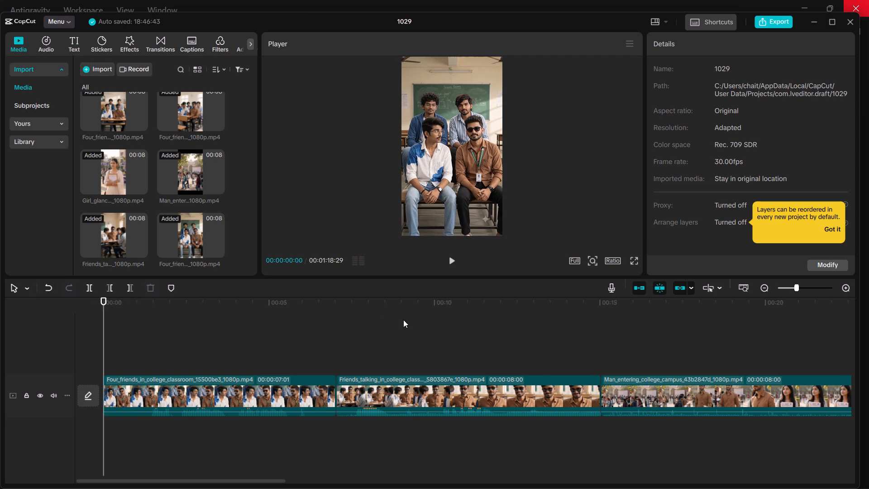
click(452, 264)
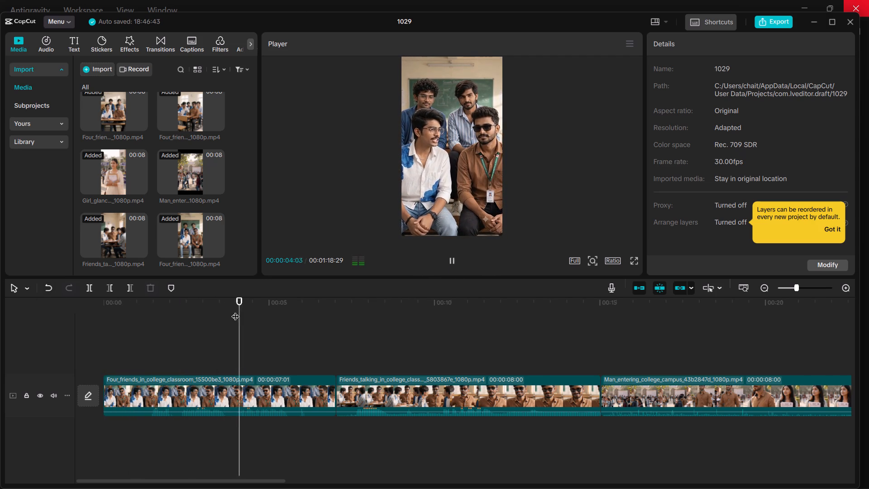
drag(235, 311, 123, 322)
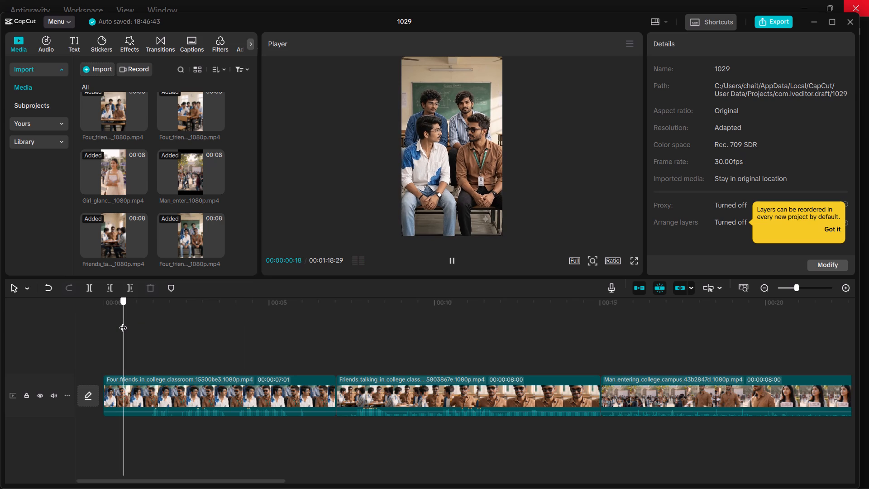
drag(123, 322, 123, 323)
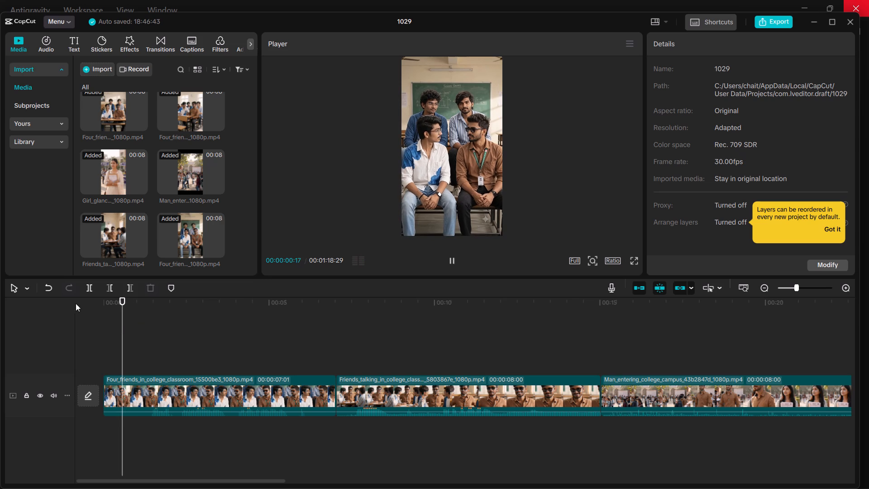
click(87, 283)
click(113, 394)
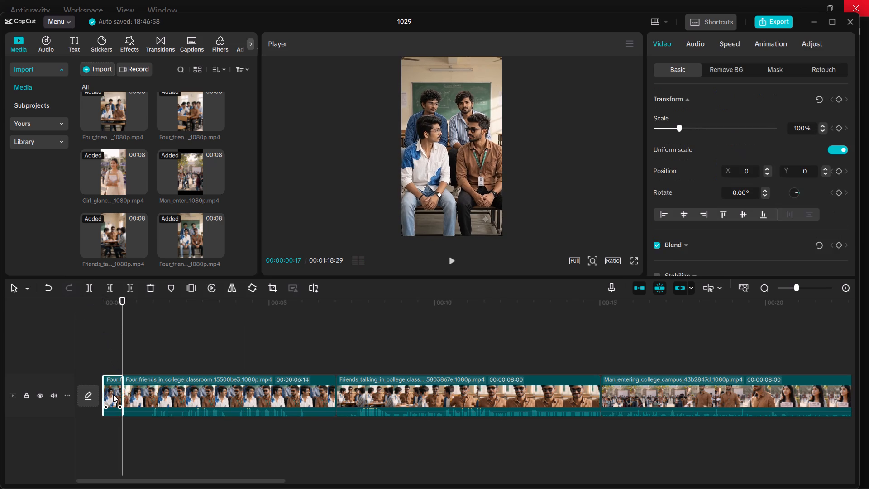
key(Delete)
Play from the start into the Friends_talking clip, split it at 00:00:12:00, and delete the piece after the cut.
drag(146, 338, 152, 338)
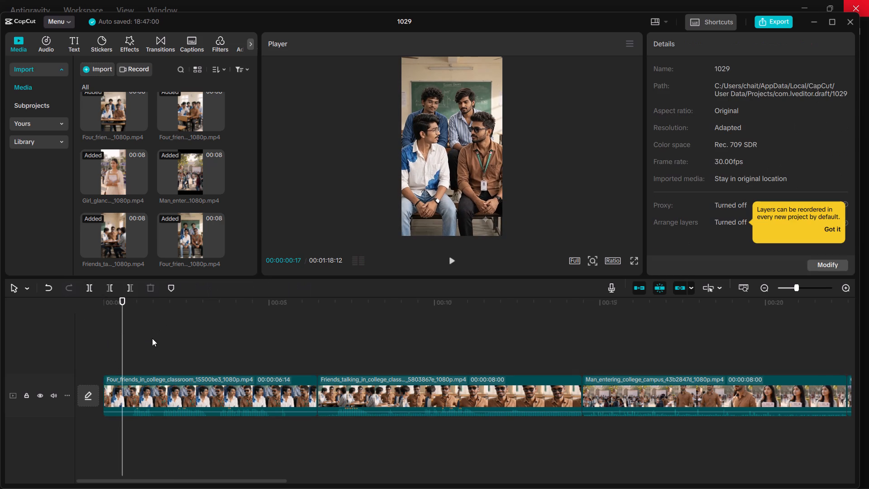
drag(152, 338, 112, 329)
drag(122, 326, 80, 326)
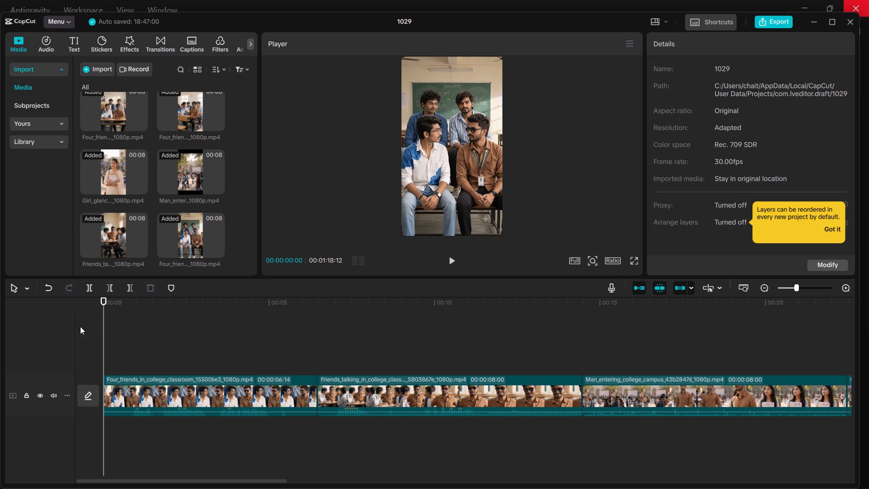
key(space)
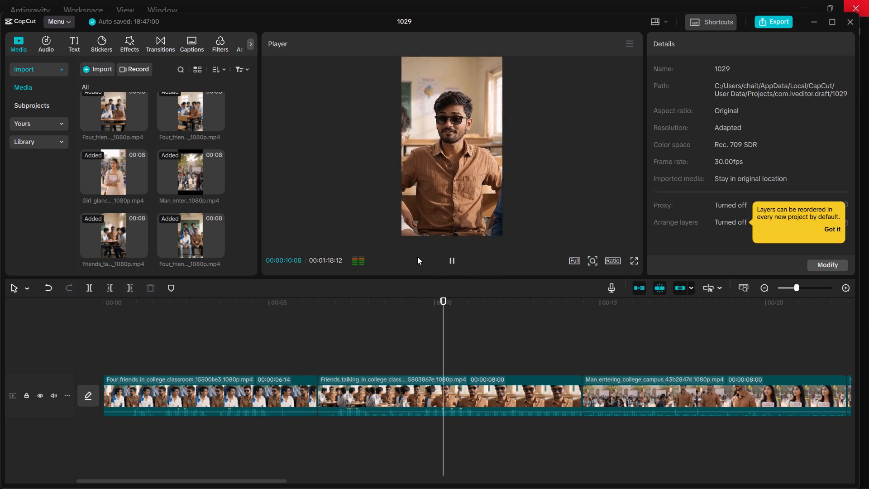
key(space)
key(space)
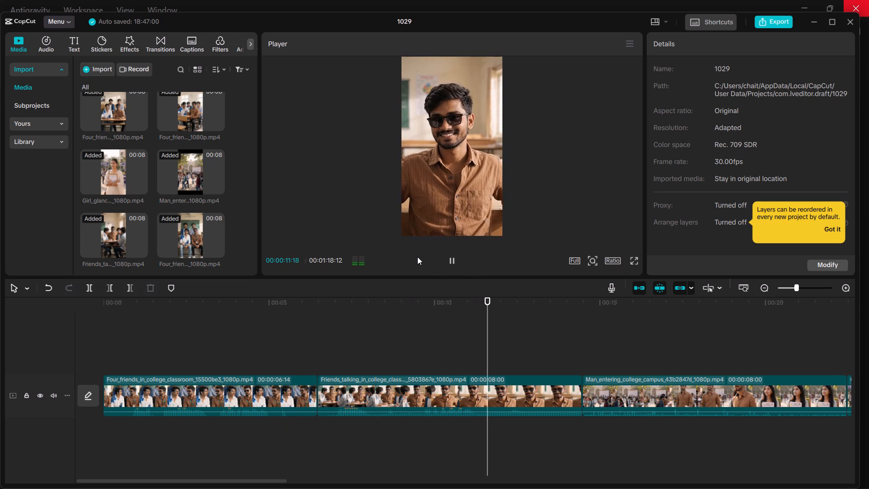
key(space)
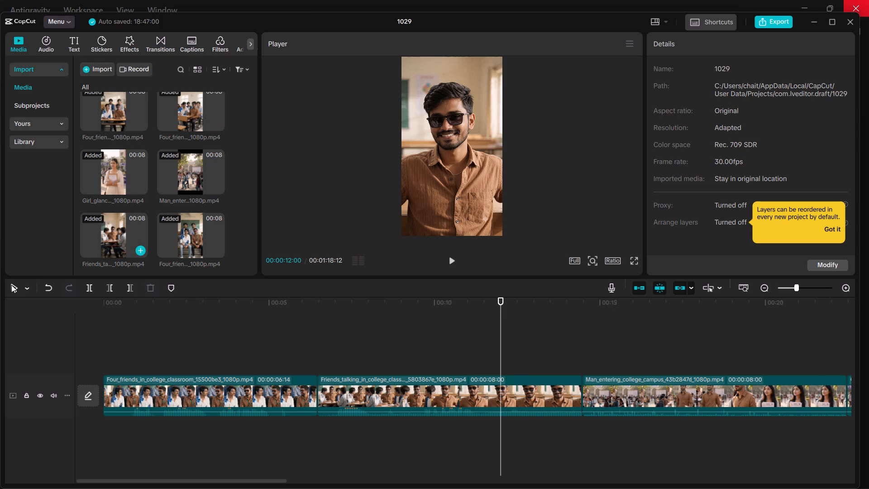
click(89, 288)
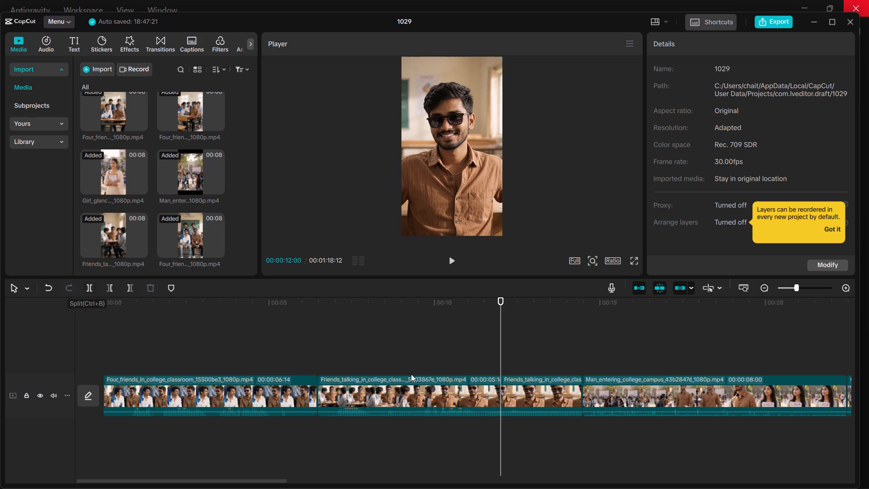
click(537, 389)
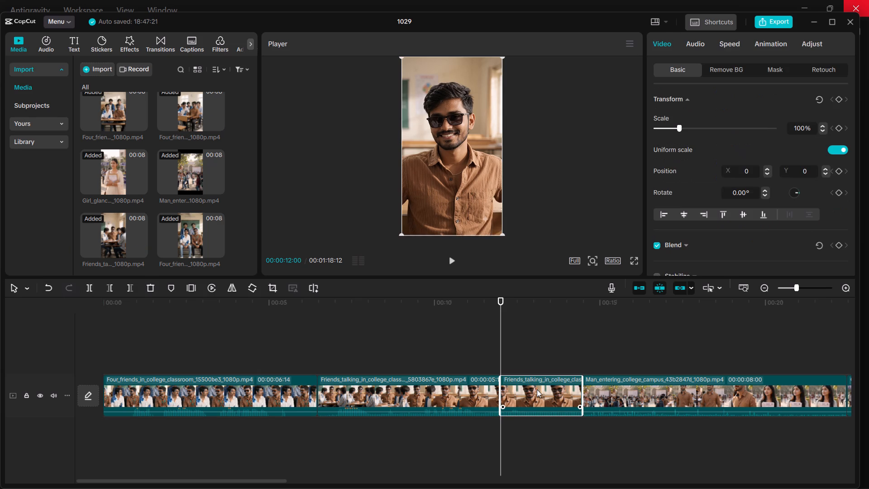
key(Delete)
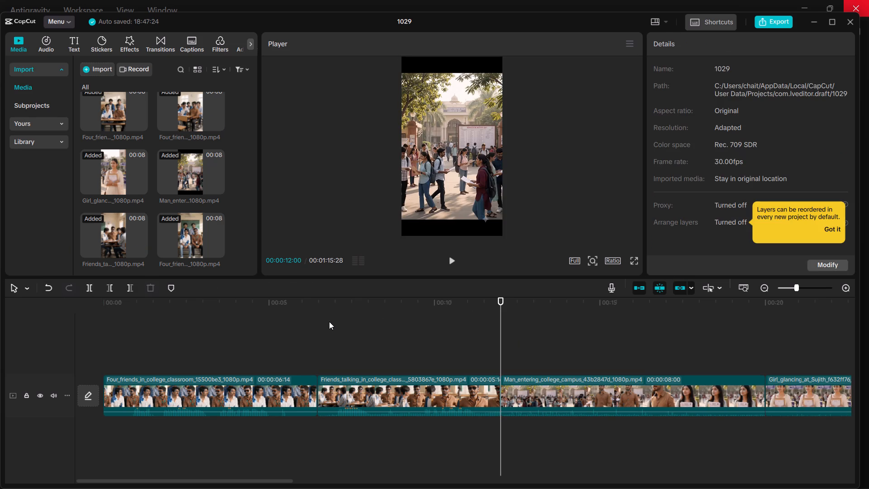
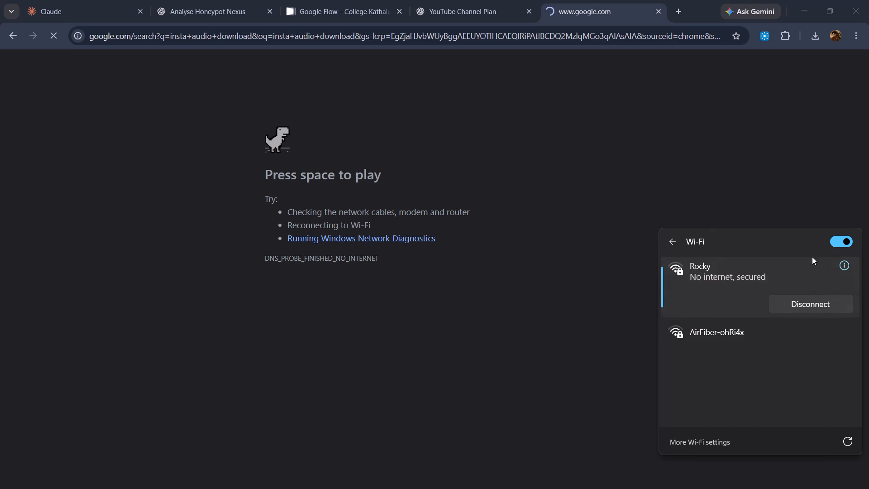
Turn Wi-Fi off and back on to restore the internet connection, and reload the Google search for insta audio download.
click(842, 241)
click(842, 241)
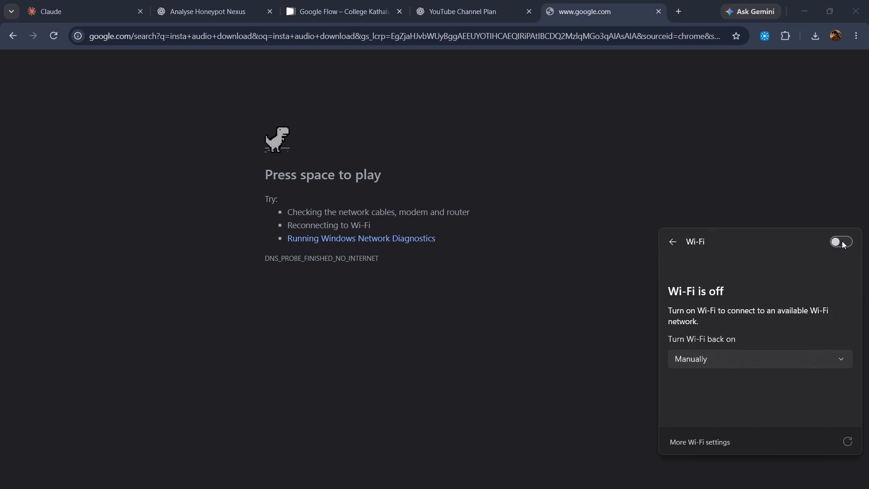
click(842, 241)
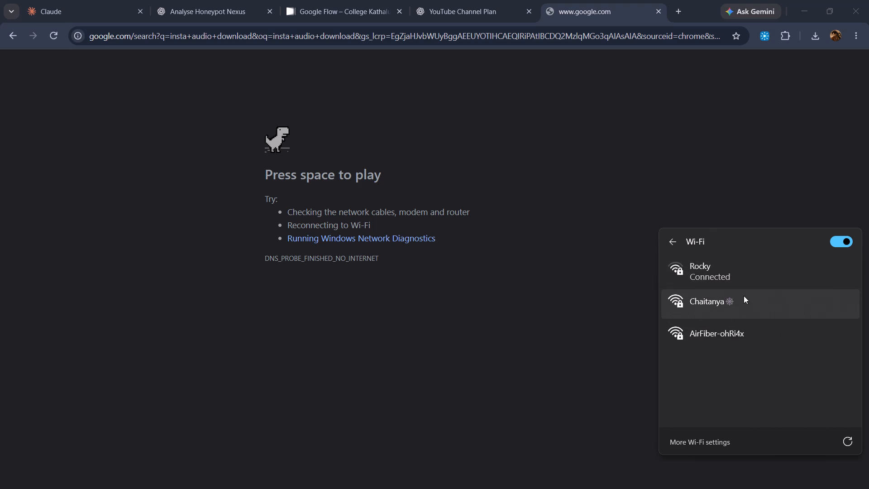
click(744, 297)
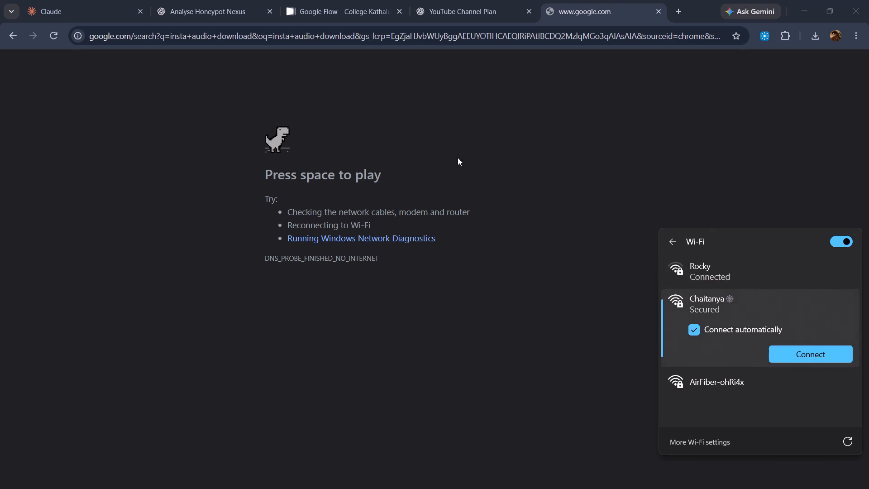
click(45, 30)
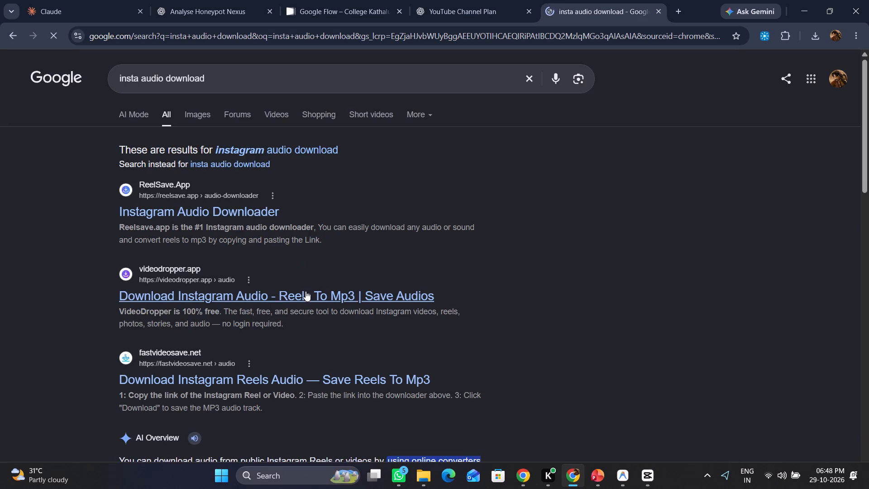
Open ReelSave.App's Instagram Audio Downloader from the results, paste the copied Instagram post link, and submit it for audio download.
click(234, 209)
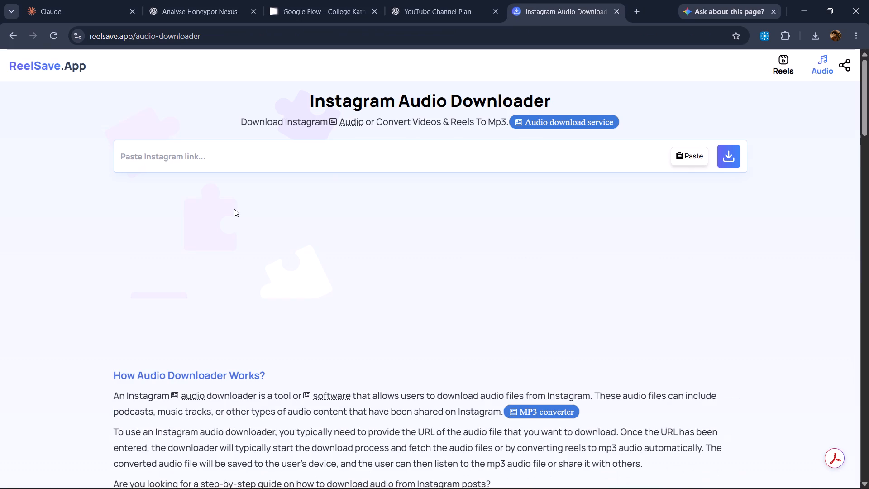
click(221, 153)
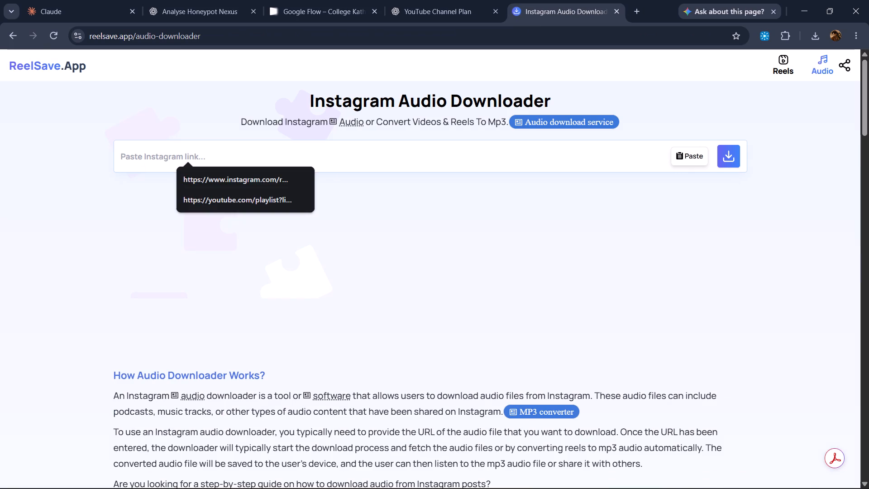
key(ctrl+v)
click(733, 146)
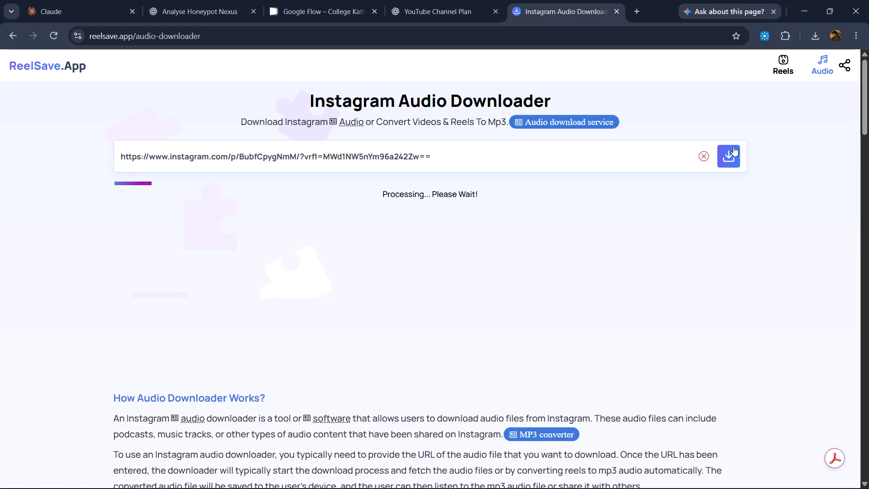
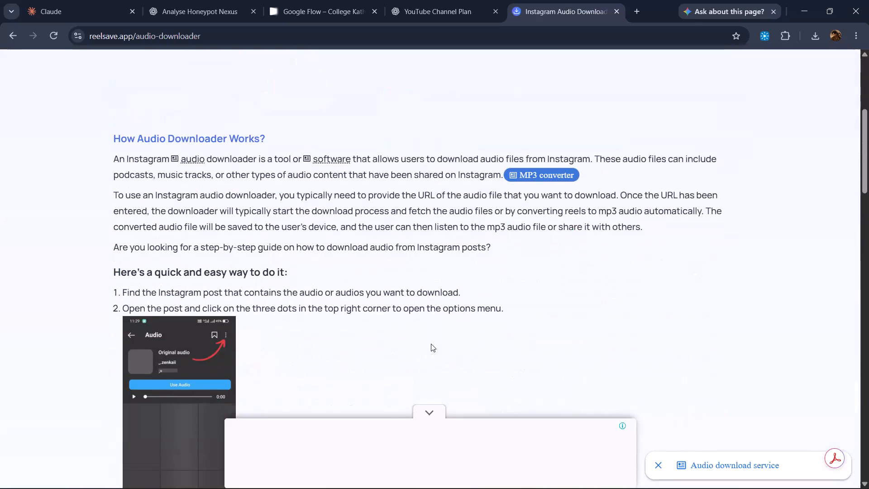
Check the progress of the Instagram audio conversion on the downloader page, and switch back to the 1029 project in CapCut.
scroll(431, 344, up, 5)
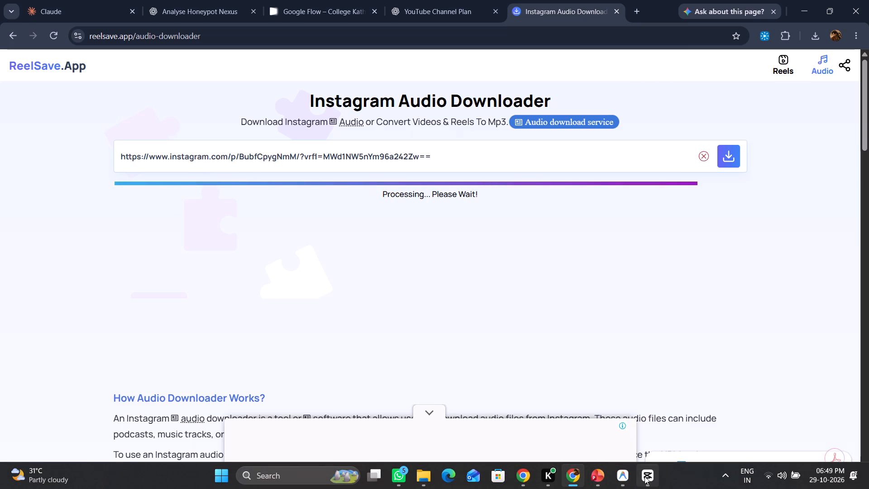
click(645, 476)
Detach the timeline into a floating panel and widen it toward the full width of the editor.
drag(478, 316, 372, 313)
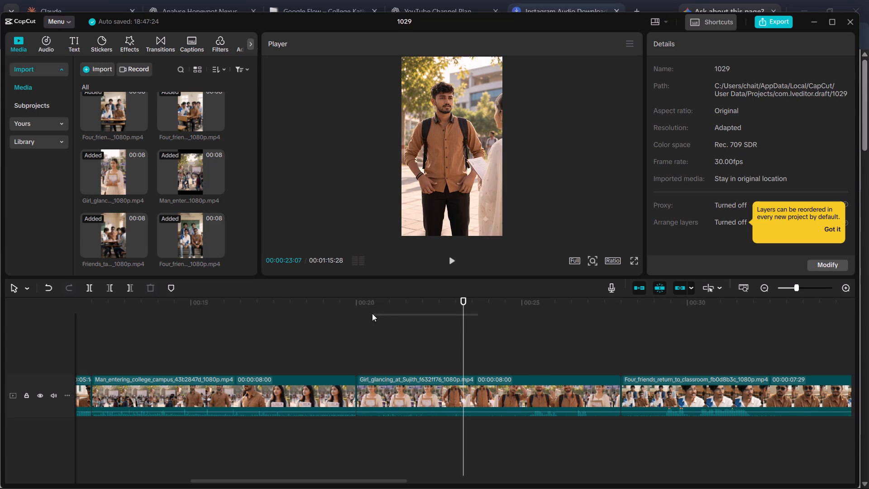
drag(372, 313, 466, 303)
drag(461, 295, 307, 312)
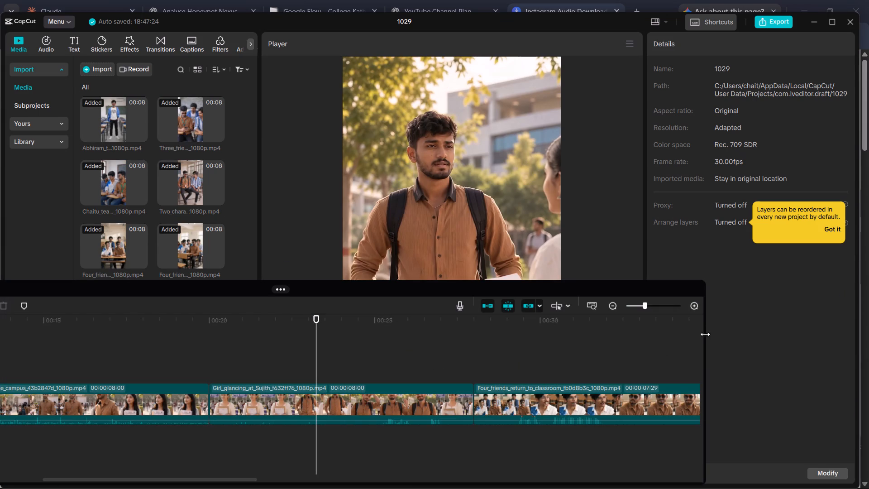
drag(703, 337, 859, 331)
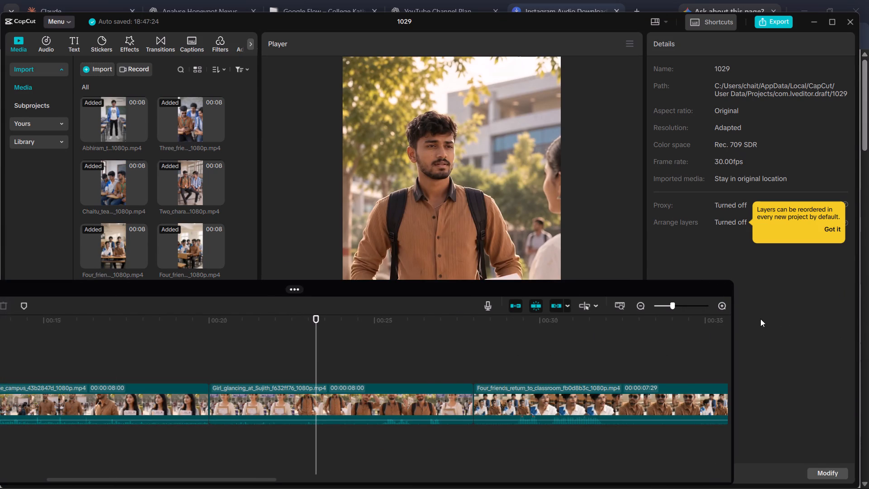
Dock the floating timeline panel back beneath the player so that it spans the full editor width.
drag(731, 329, 866, 340)
drag(587, 288, 769, 291)
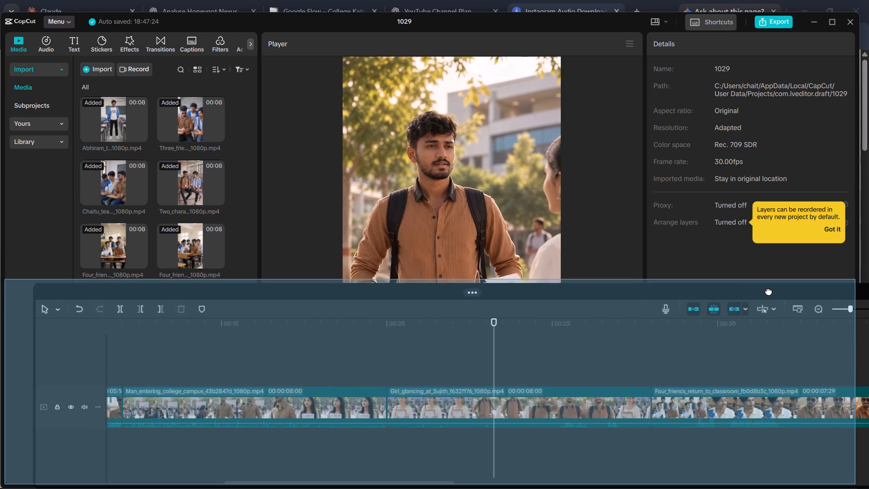
drag(769, 291, 735, 292)
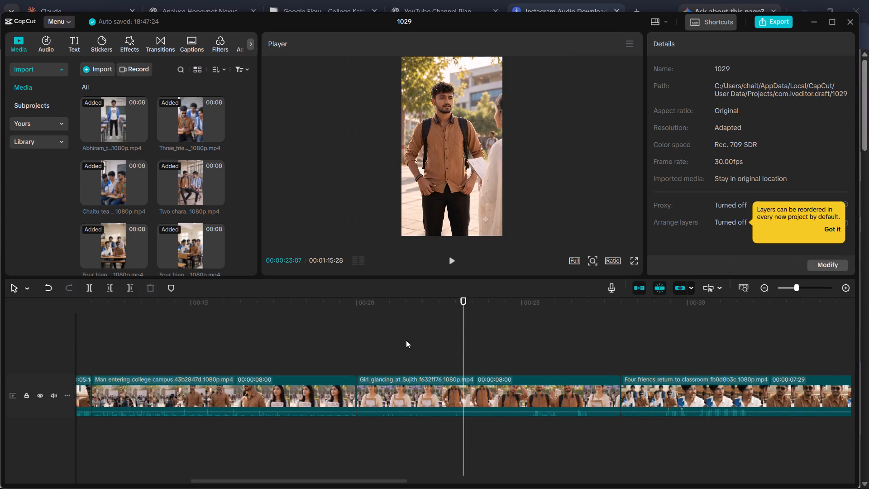
Play the timeline from 00:00:16:23 in the Man_entering_college_campus clip.
drag(466, 304, 249, 301)
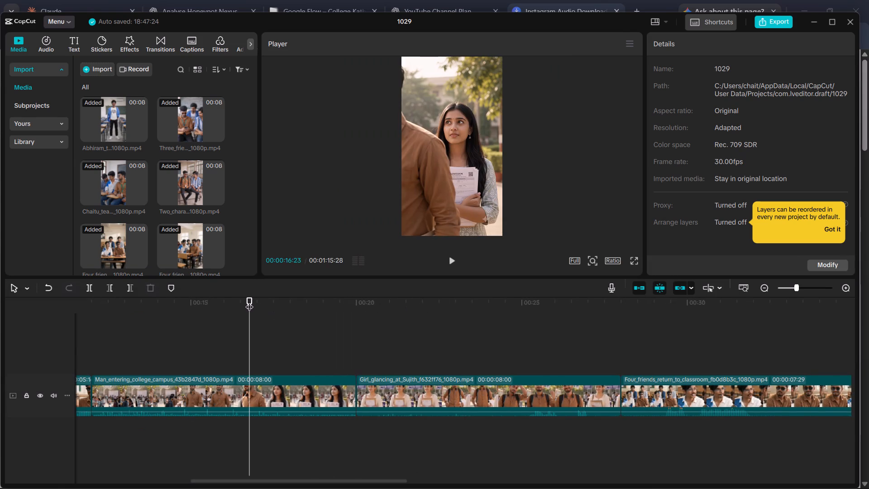
click(452, 256)
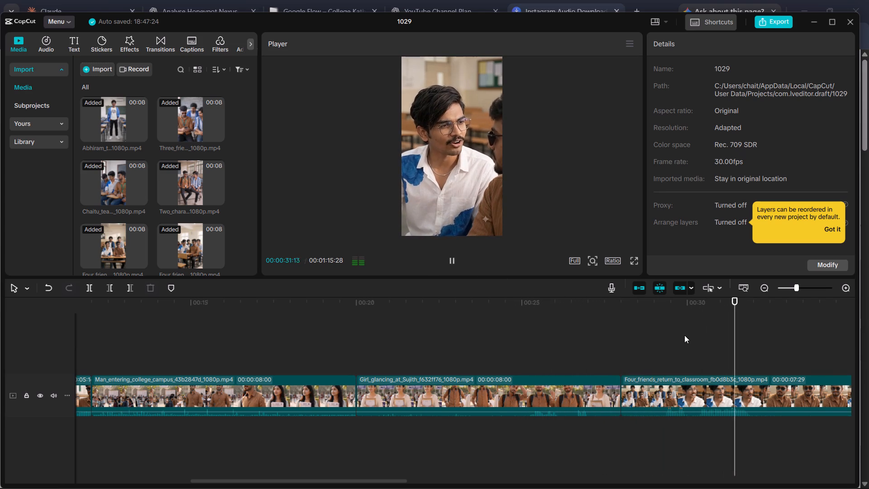
Pause the timeline playback at 00:00:33:07 in the Four_friends_return_to_classroom clip.
click(452, 257)
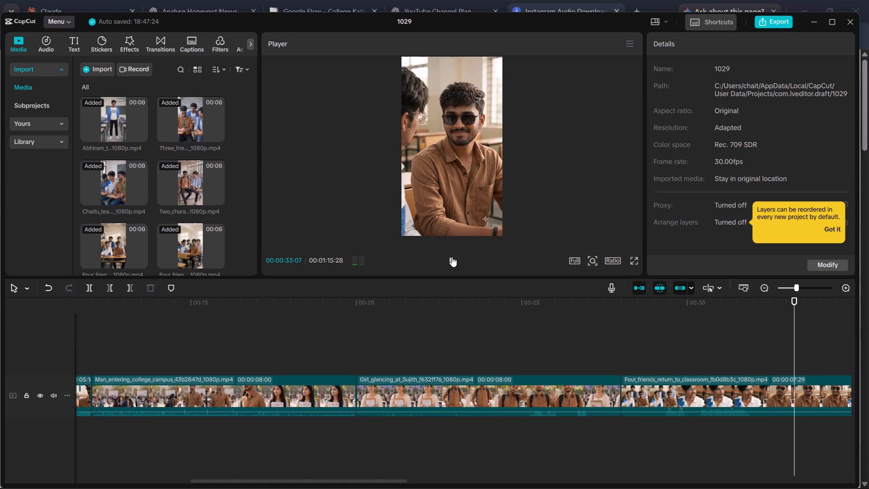
Switch to Chrome and retry fetching the Instagram post's audio with the link already entered in ReelSave.
click(566, 475)
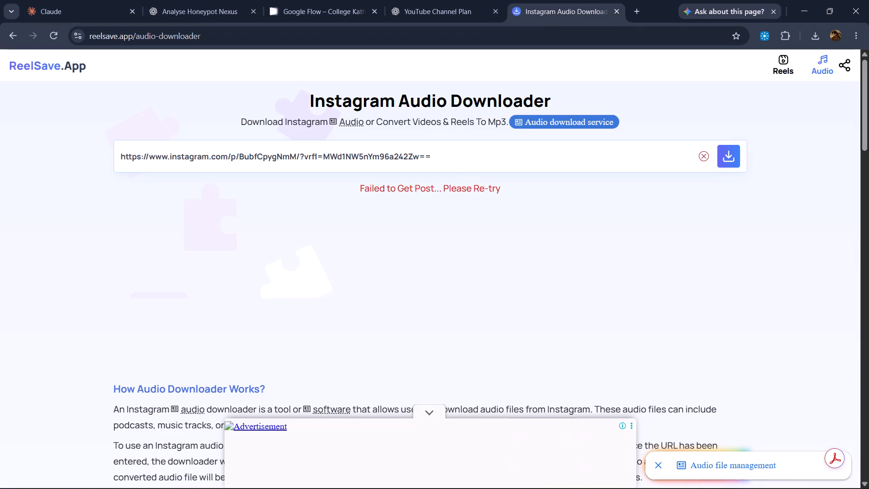
click(725, 164)
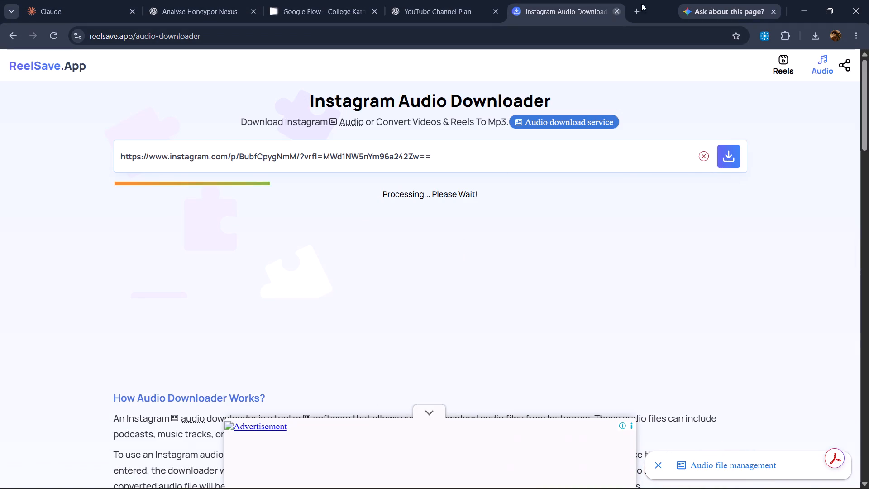
Search for "insta audio download" in a new browser tab and open the videodropper.app result.
click(636, 6)
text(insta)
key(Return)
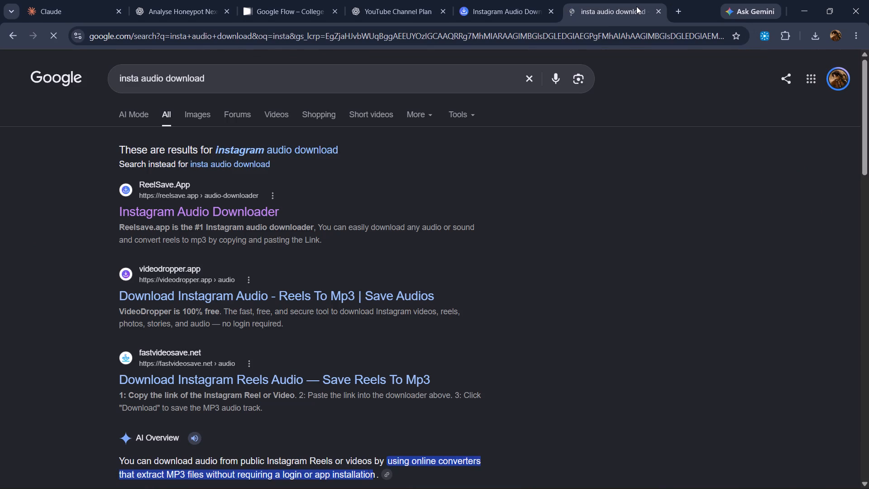
click(397, 285)
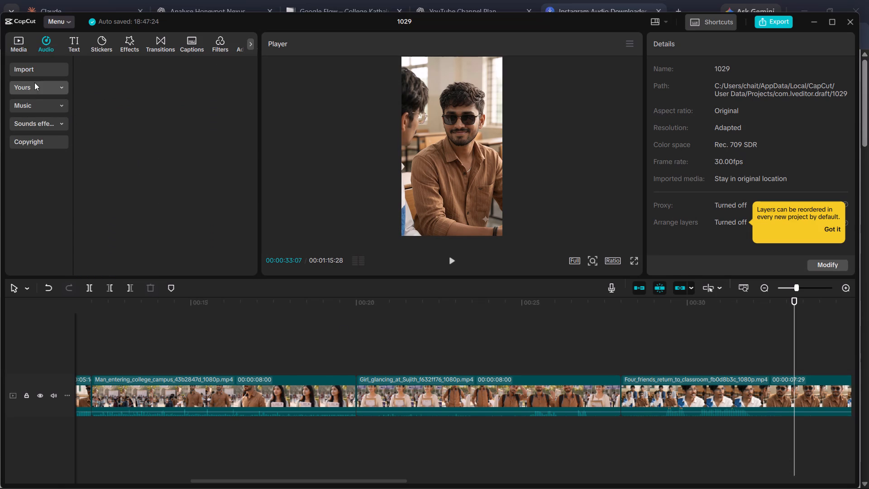
Import the downloaded ReelAudio MP3 from the Downloads folder as extracted audio.
click(37, 76)
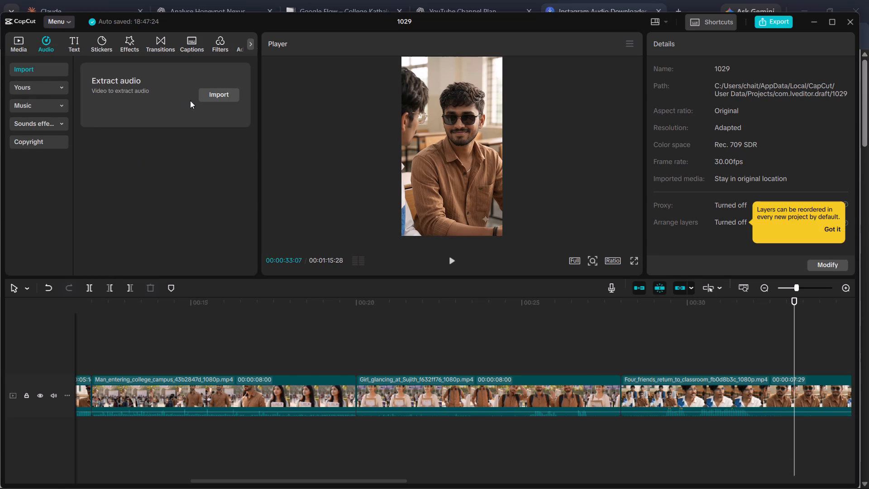
click(219, 93)
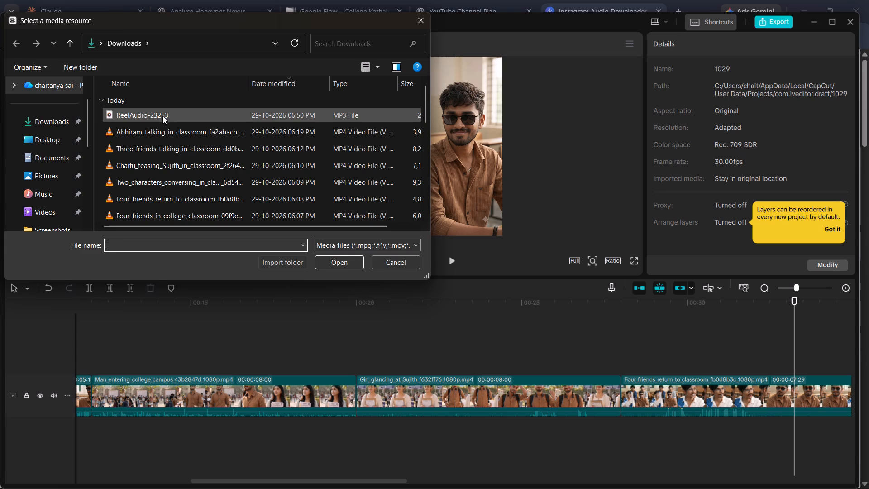
click(162, 116)
key(Return)
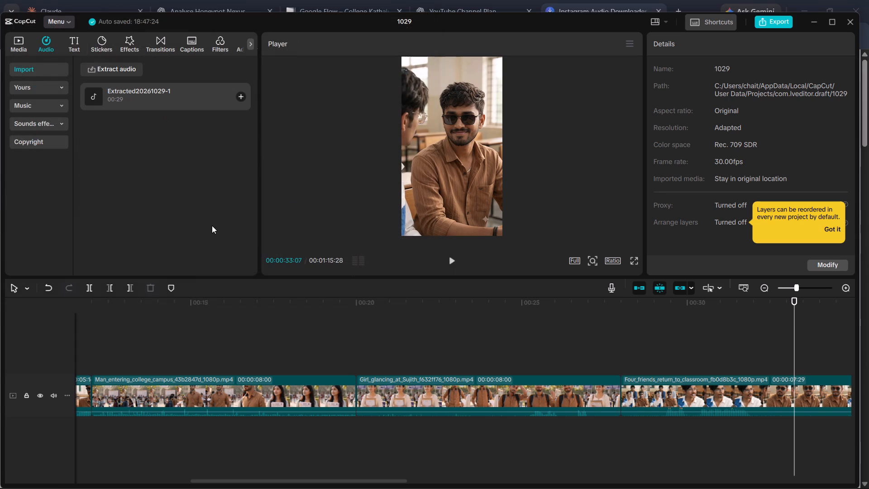
Add the extracted 00:29 audio to the timeline and align its start with the beginning of the Man_entering_college_campus clip.
click(247, 95)
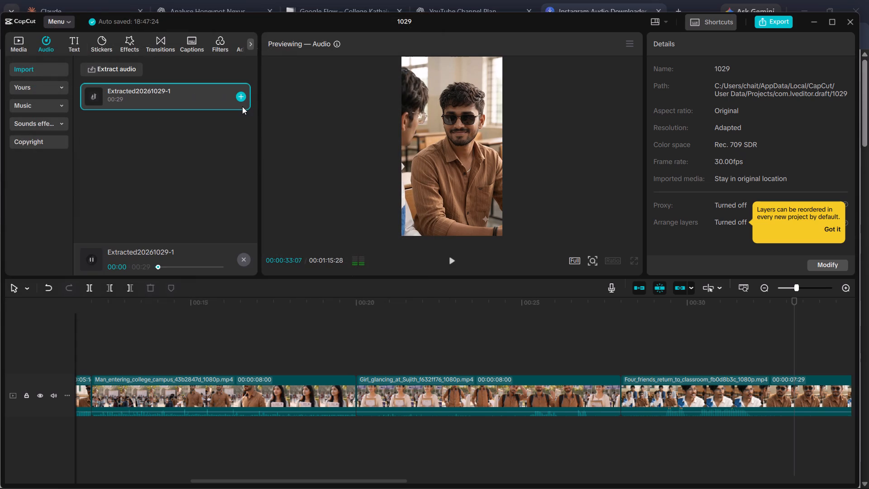
click(242, 97)
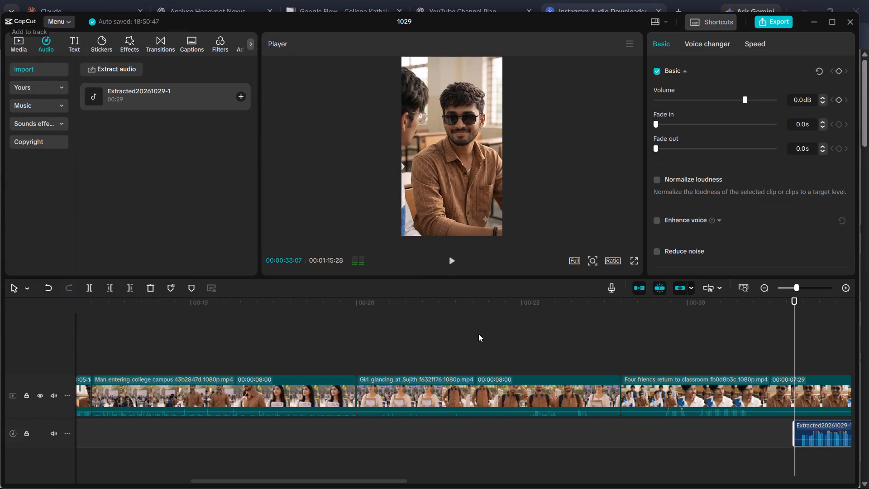
drag(820, 443, 463, 456)
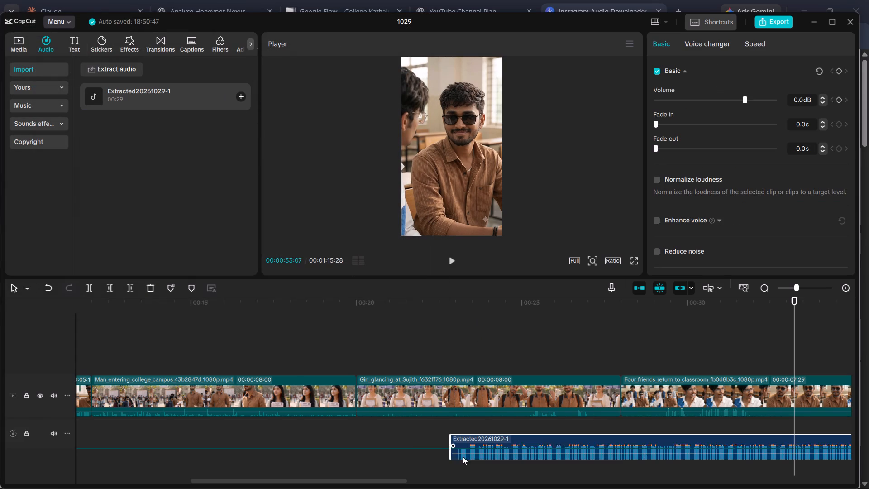
drag(463, 456, 167, 441)
scroll(421, 454, left, 3)
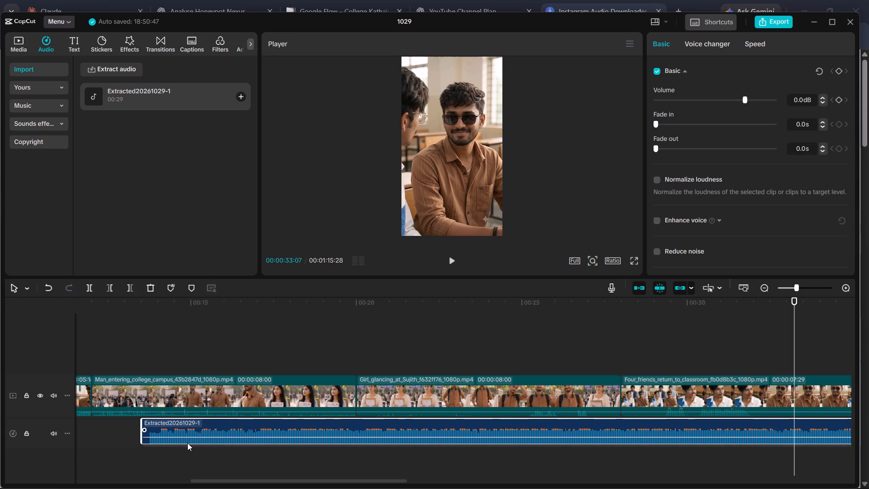
drag(187, 443, 139, 444)
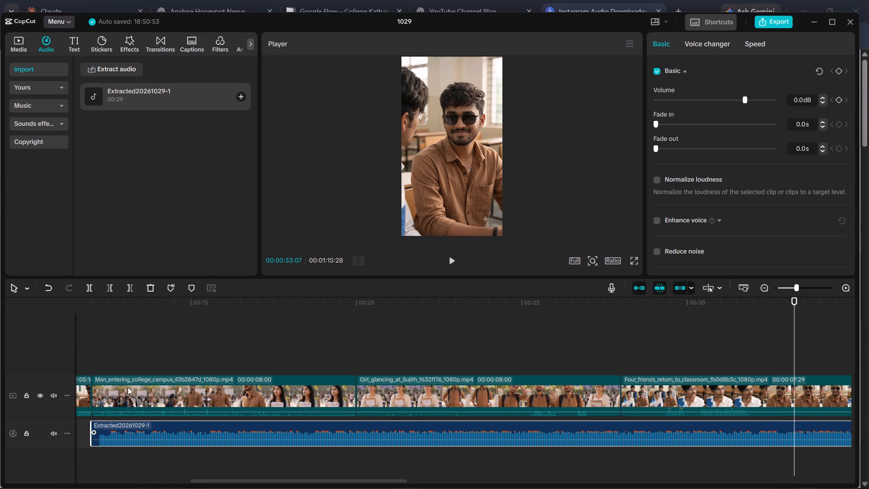
Select the Man_entering_college_campus clip and open its audio volume settings.
click(329, 386)
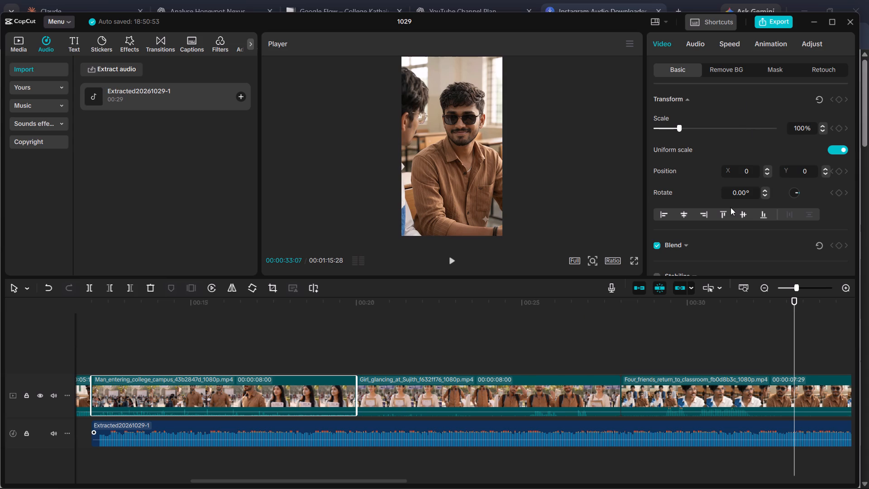
scroll(731, 207, down, 1)
scroll(731, 207, up, 1)
click(702, 41)
Silence the Man_entering_college_campus clip's own audio by lowering its volume to -∞ dB.
drag(745, 129, 724, 130)
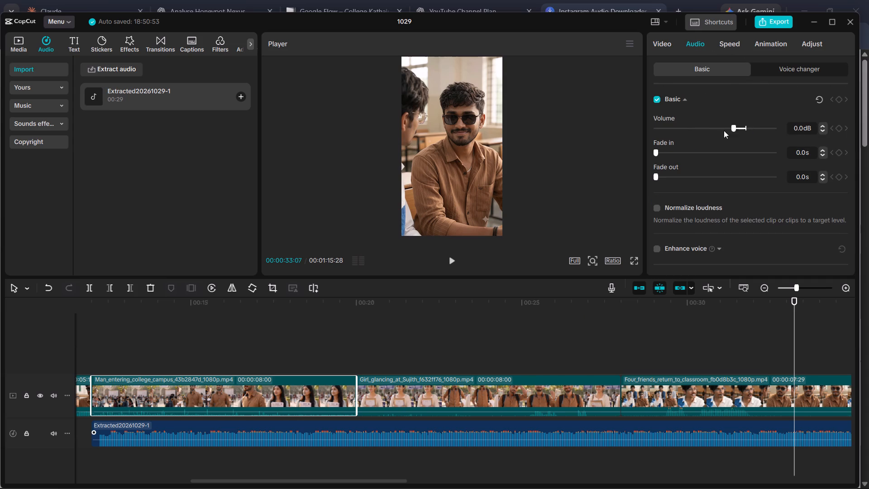
drag(724, 130, 651, 135)
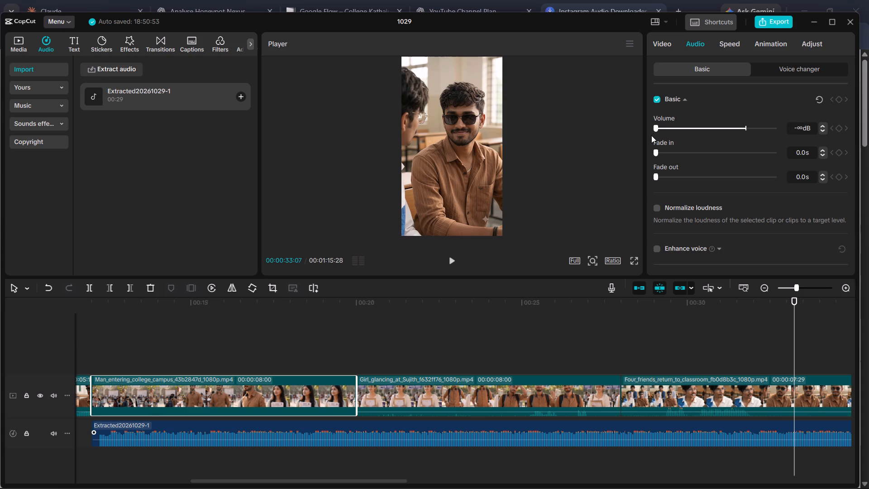
drag(651, 135, 661, 135)
Silence the Girl_glancing_at_Sujith clip's own audio by lowering its volume all the way down.
click(405, 382)
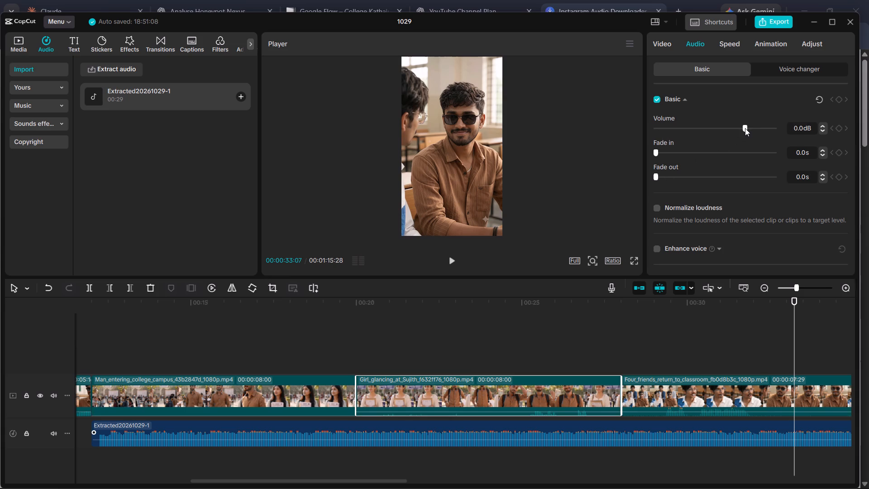
drag(745, 128, 661, 135)
click(376, 313)
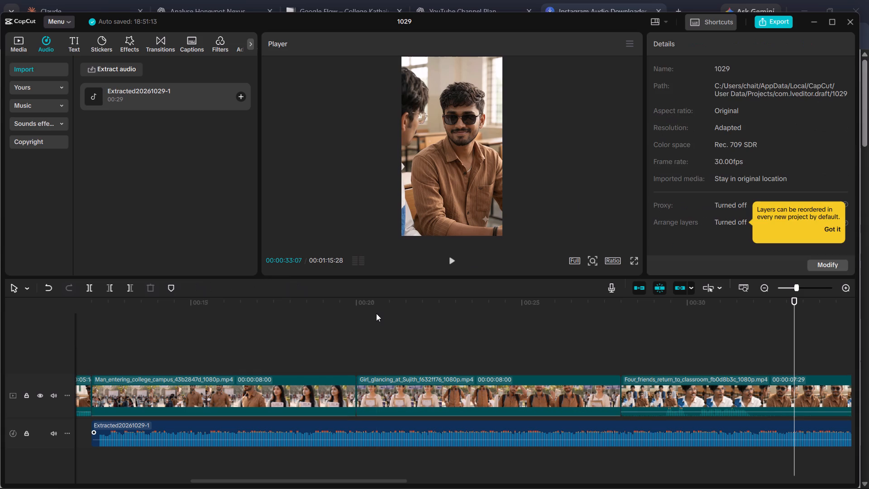
Play from the Friends_talking clip into the Girl_glancing clip, split the extracted audio at 00:00:26:14, and delete the part after the cut.
scroll(293, 349, right, 3)
click(293, 349)
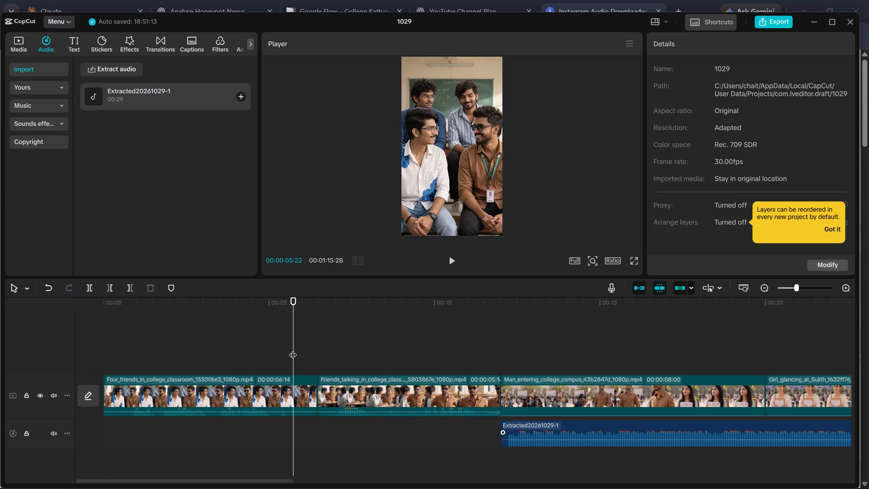
click(451, 325)
key(space)
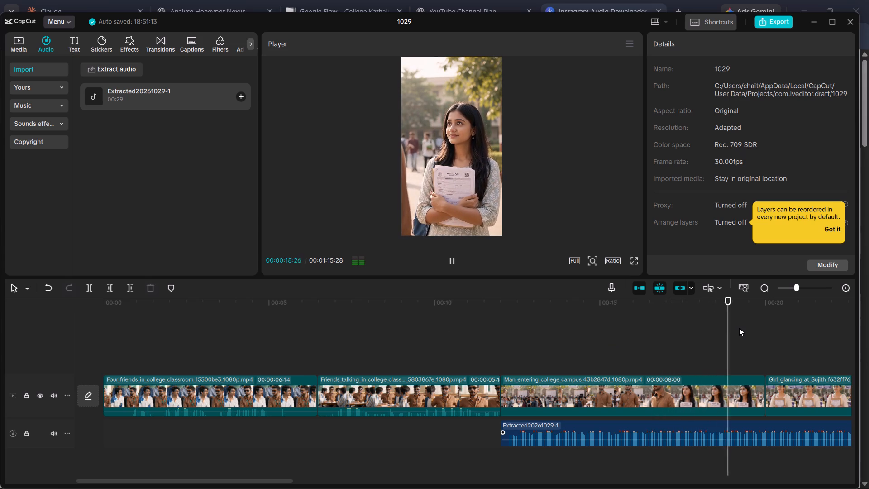
scroll(739, 328, left, 4)
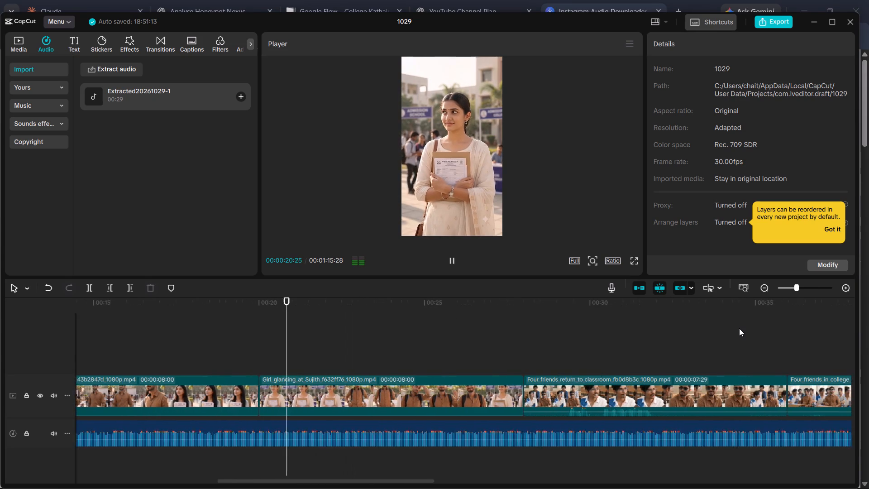
scroll(739, 328, left, 1)
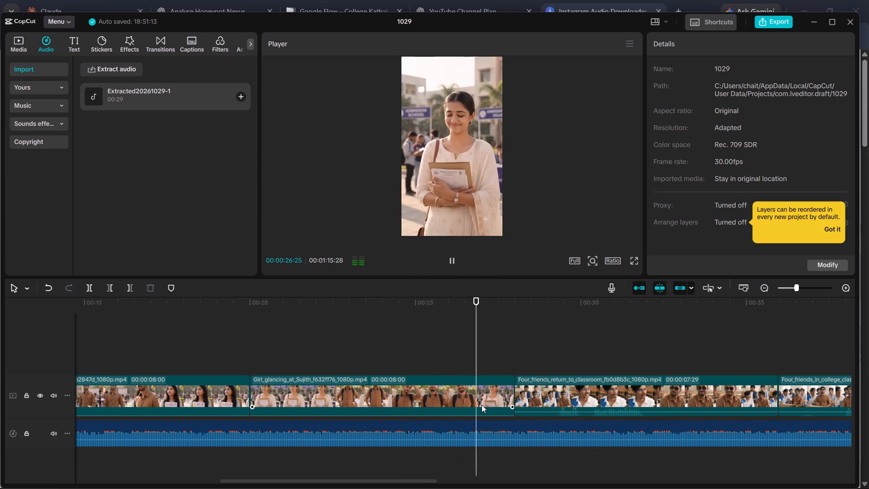
key(space)
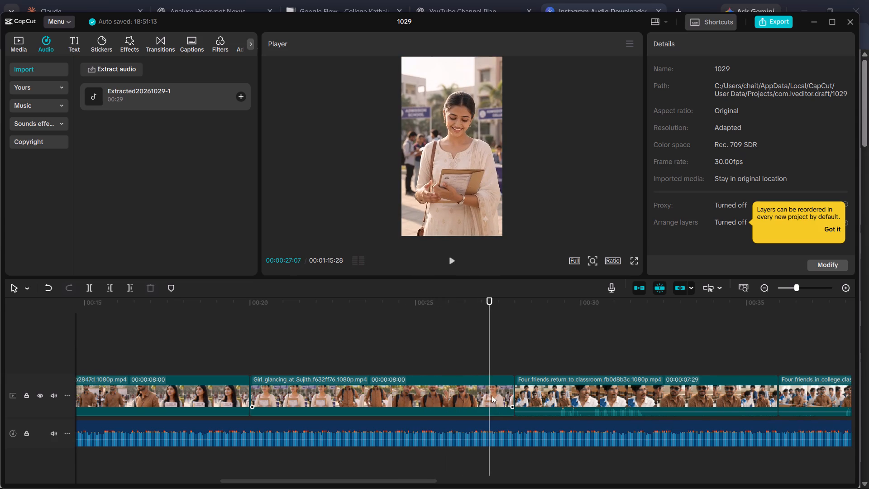
drag(487, 331, 477, 331)
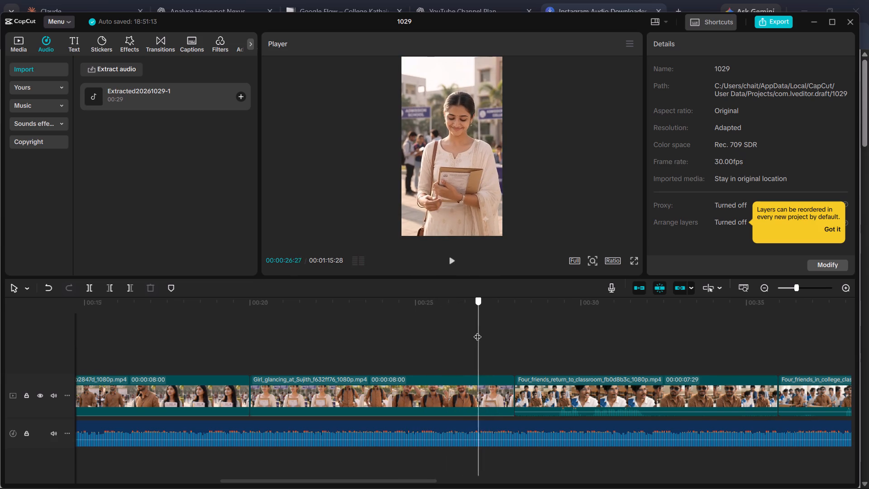
drag(477, 331, 464, 331)
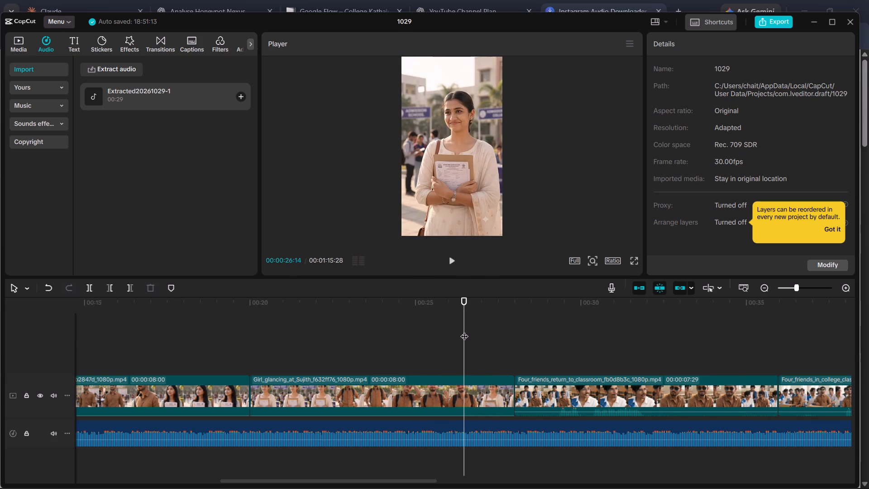
click(475, 434)
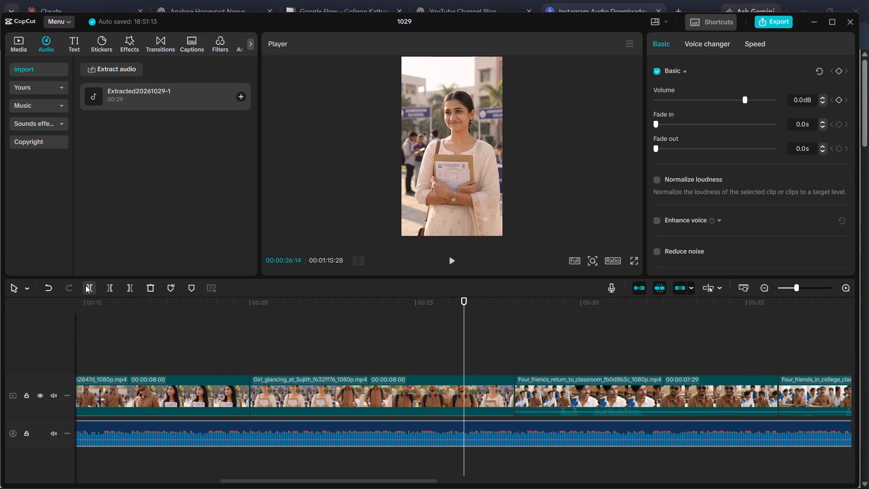
key(ctrl+b)
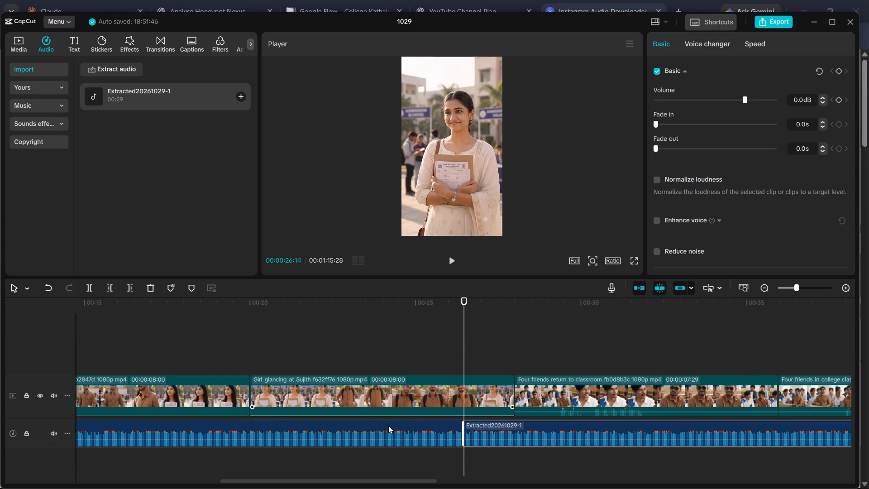
key(Delete)
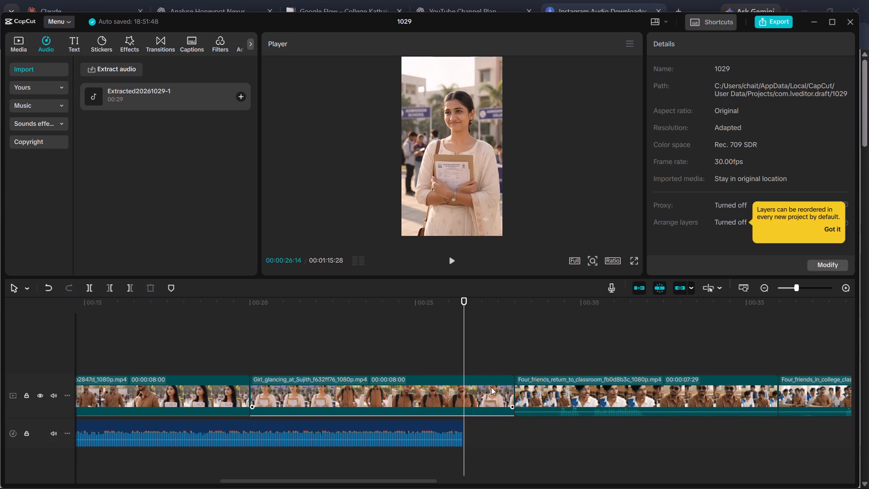
Select the Girl_glancing_at_Sujith clip and open the timeline's clip-linking options.
click(491, 387)
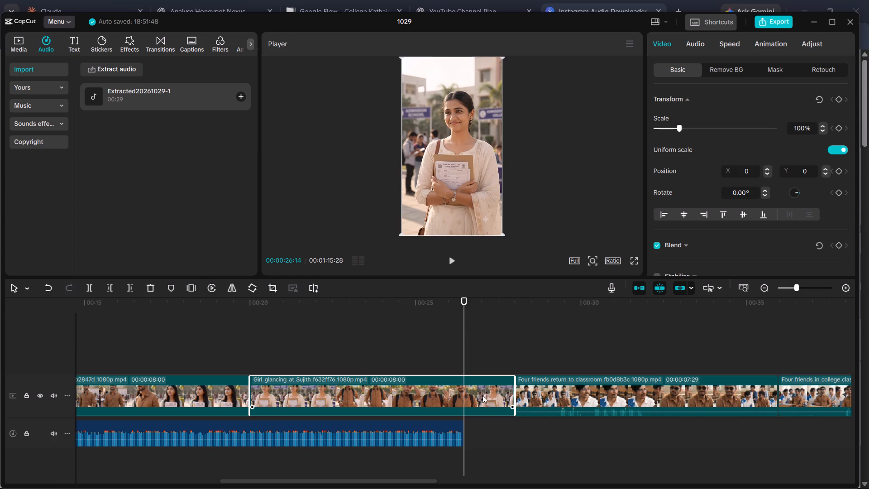
click(689, 287)
Insert a freeze frame of the Girl_glancing_at_Sujith clip at 00:00:26:14, preview it, and trim its end to a duration of 00:00:01:24.
click(601, 324)
click(193, 285)
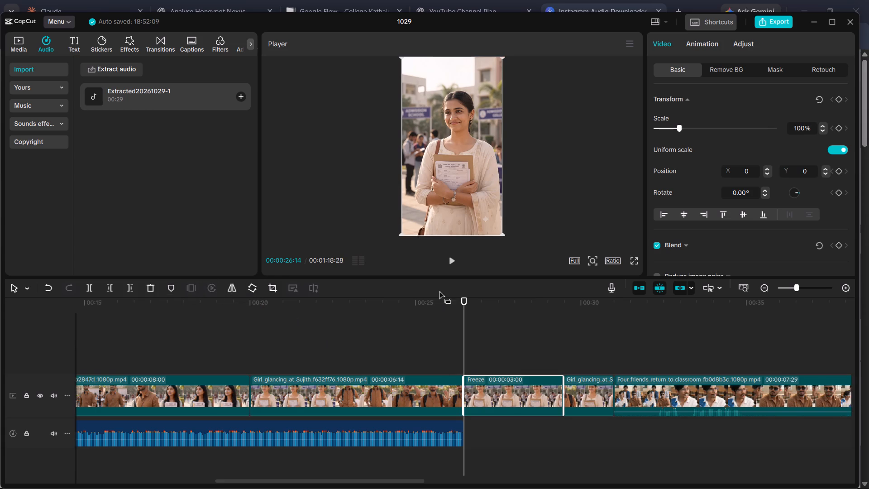
click(451, 254)
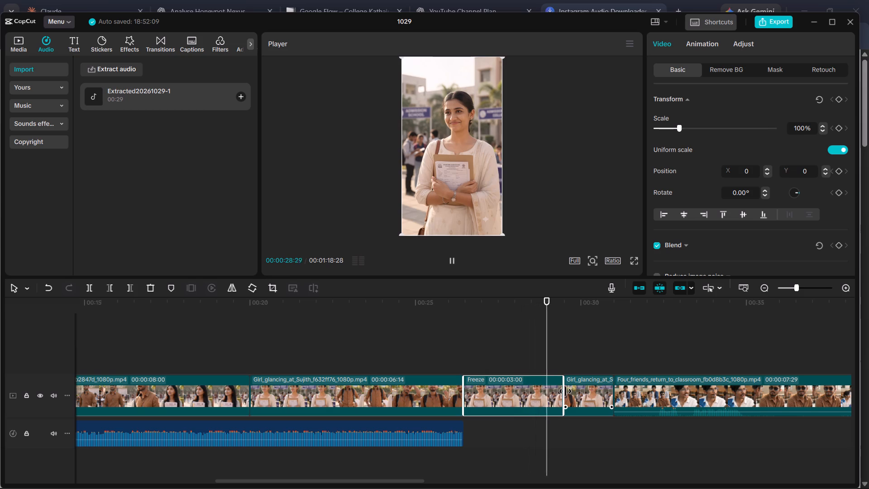
drag(565, 391, 522, 391)
Delete the leftover piece of the Girl_glancing_at_Sujith clip between the freeze frame and the Four_friends_return_to_classroom clip.
click(554, 404)
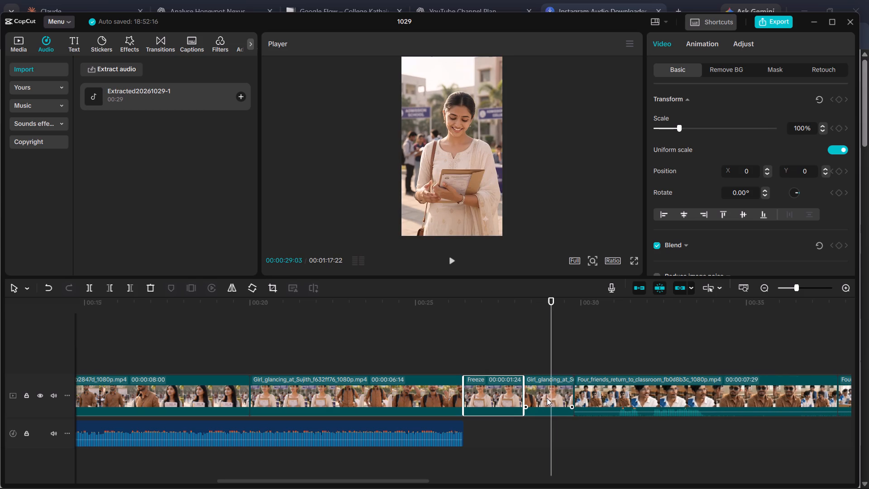
key(Delete)
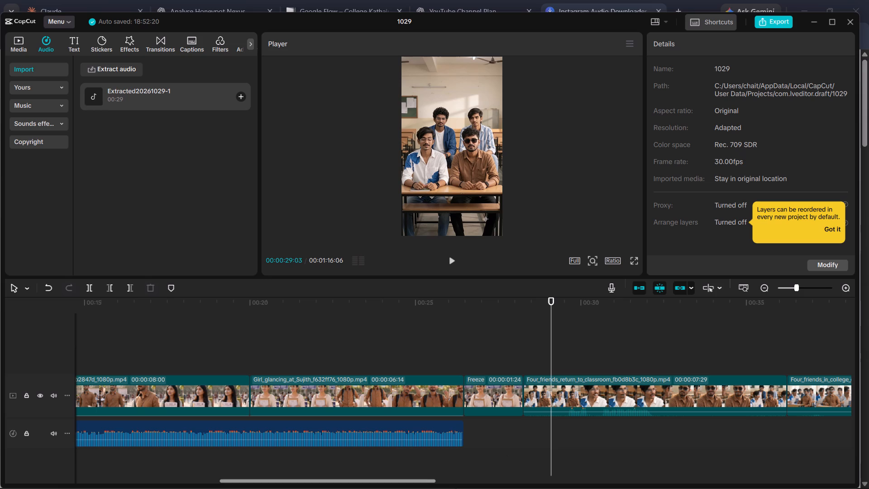
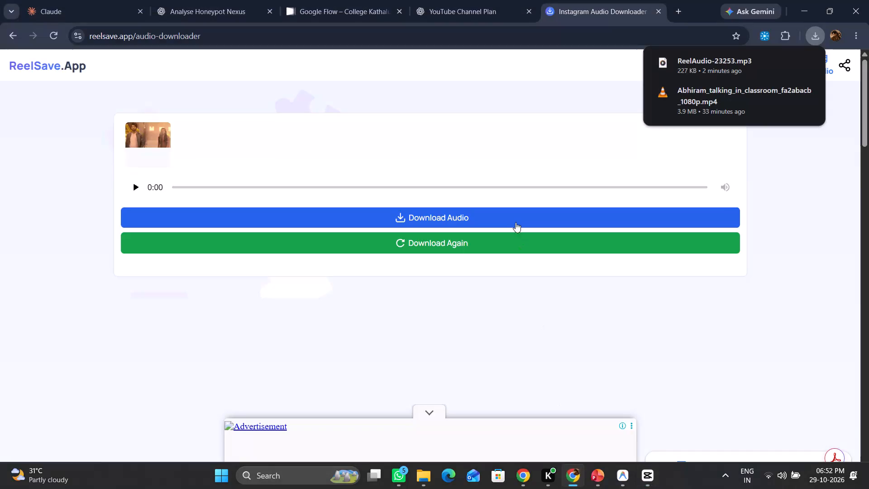
In Chrome, go back to the Google results and change the search to "insta video download".
scroll(456, 168, right, 8)
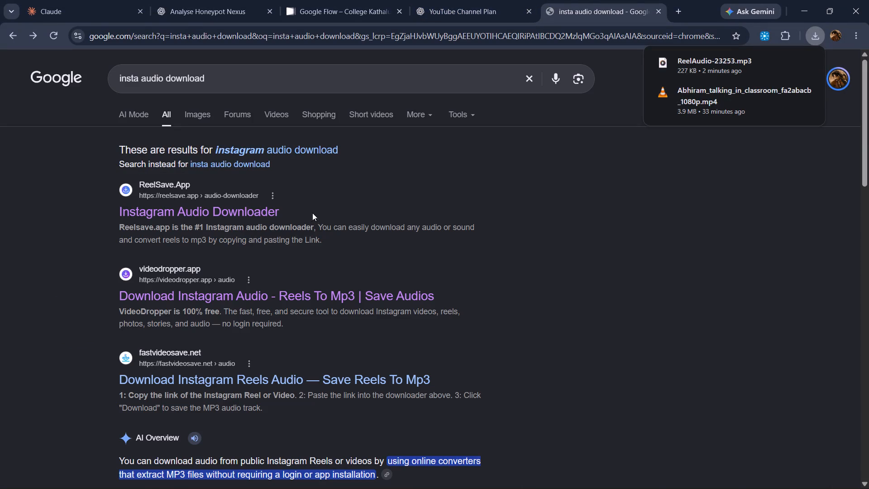
click(164, 77)
key(BackSpace)
key(BackSpace)
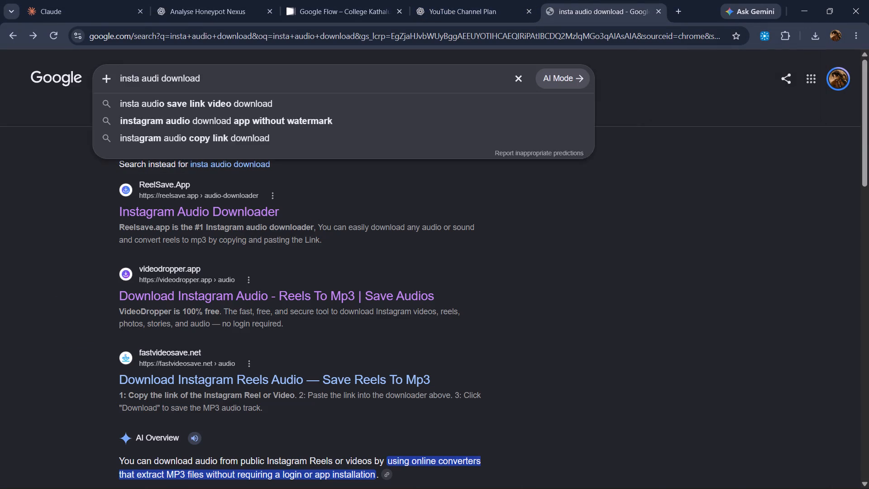
key(BackSpace)
key(BackSpace)
key(BackSpace)
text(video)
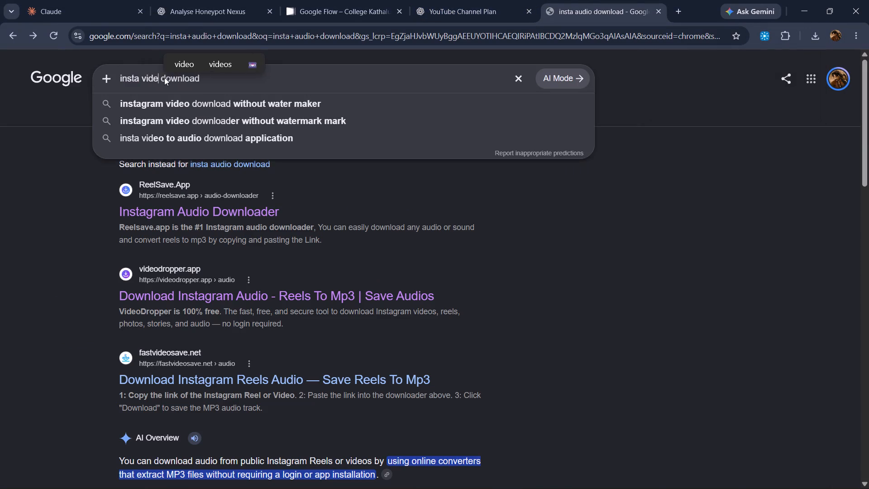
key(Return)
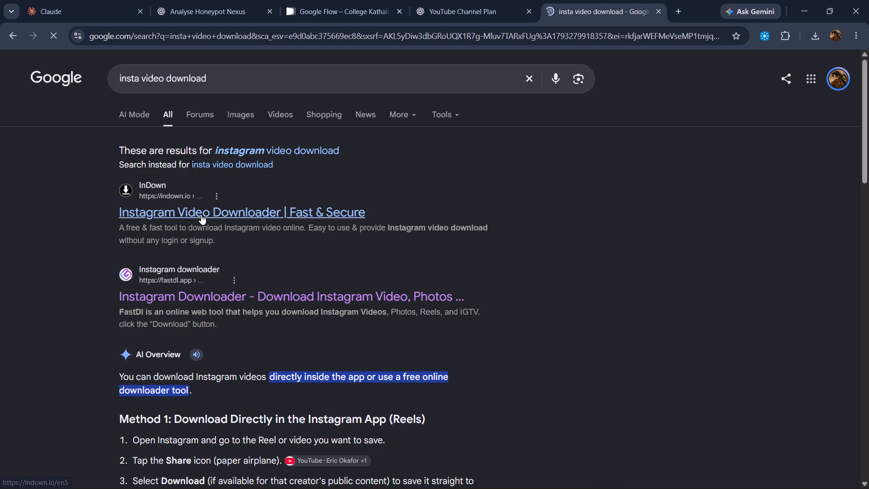
Open the InDown Instagram Video Downloader and look up the copied Instagram reel link to get its video download.
click(201, 215)
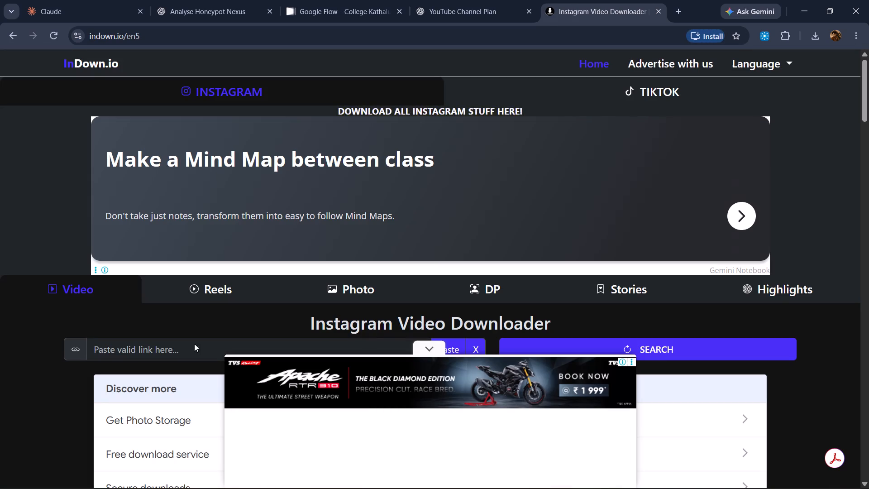
click(432, 345)
click(227, 342)
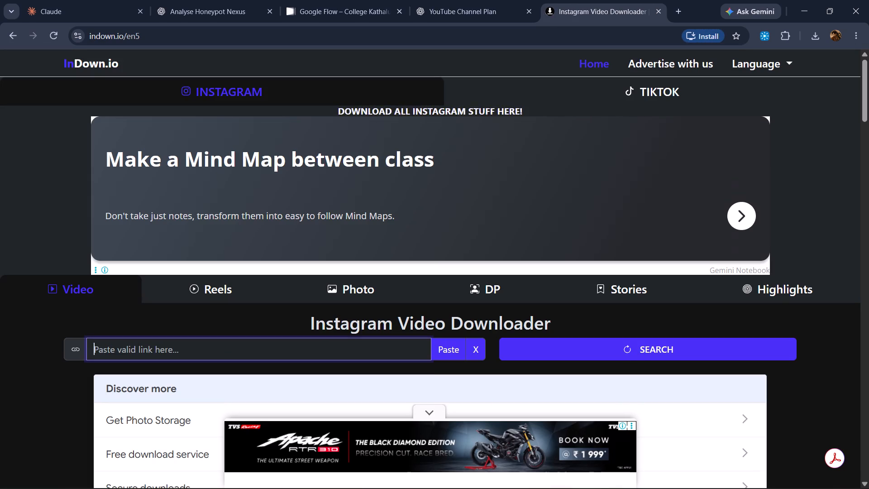
key(ctrl+v)
click(568, 351)
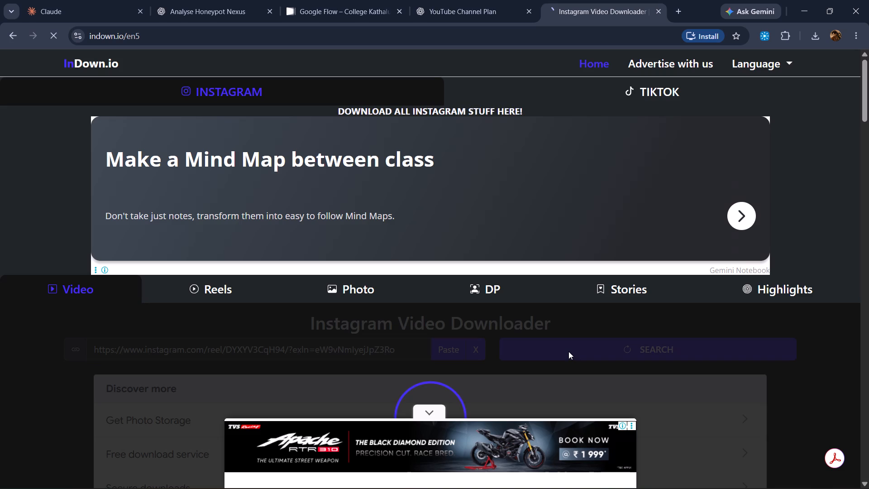
click(429, 409)
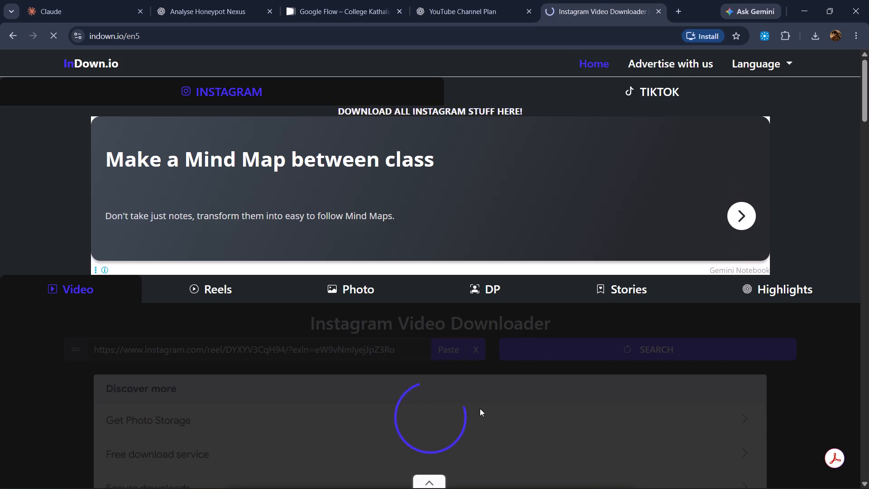
scroll(480, 408, down, 2)
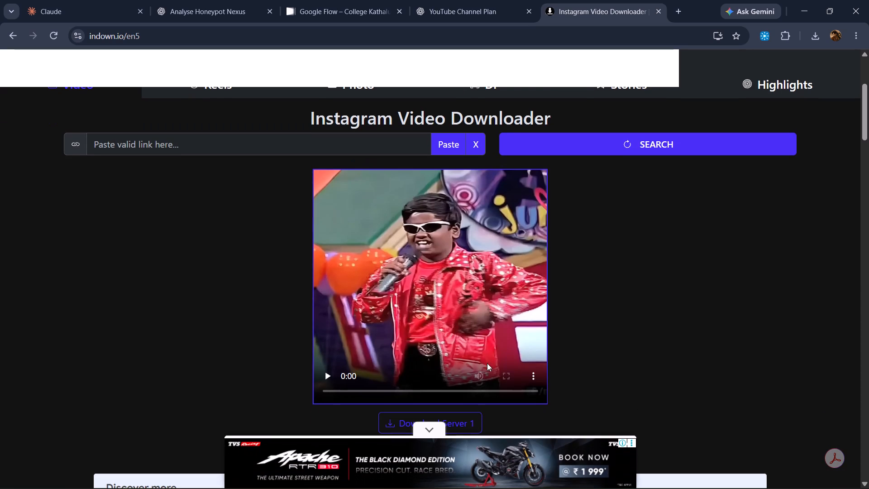
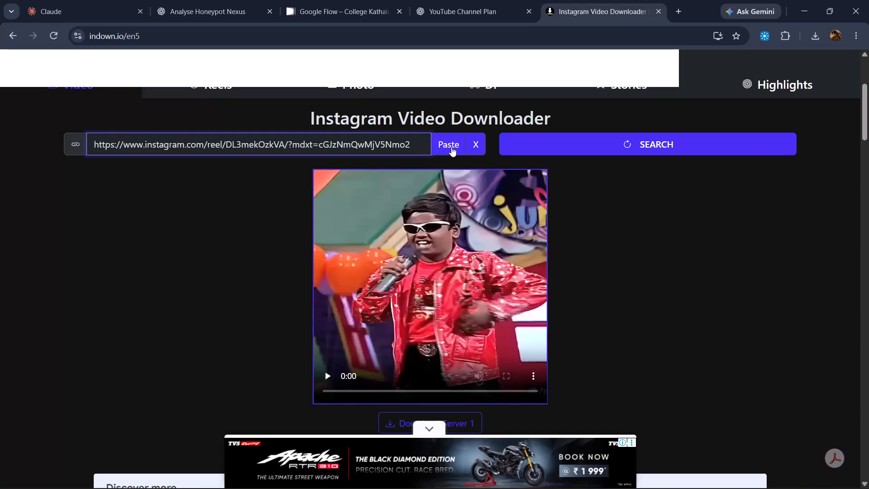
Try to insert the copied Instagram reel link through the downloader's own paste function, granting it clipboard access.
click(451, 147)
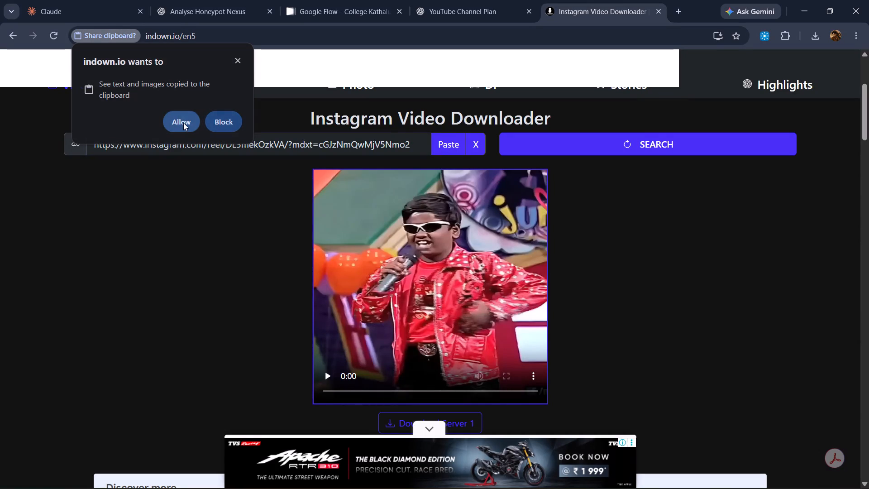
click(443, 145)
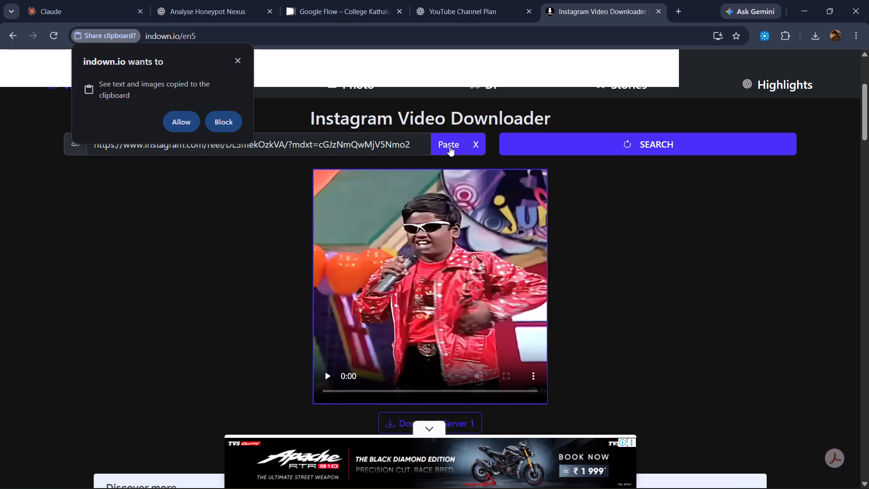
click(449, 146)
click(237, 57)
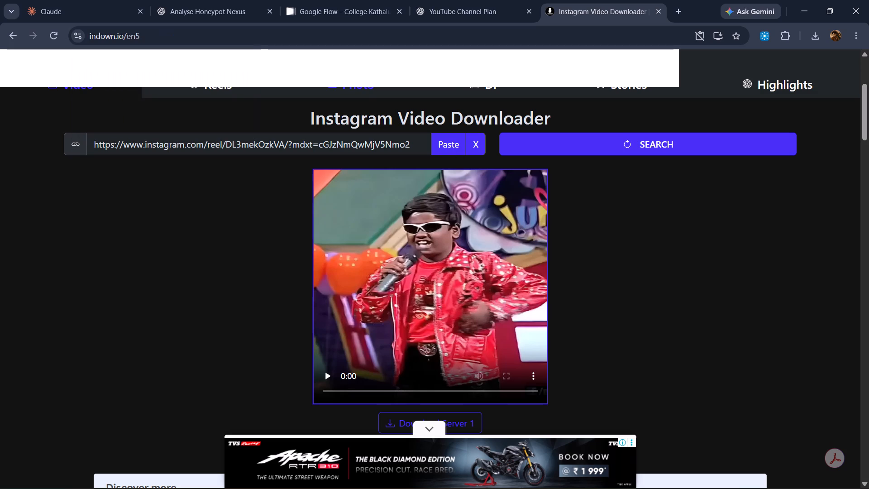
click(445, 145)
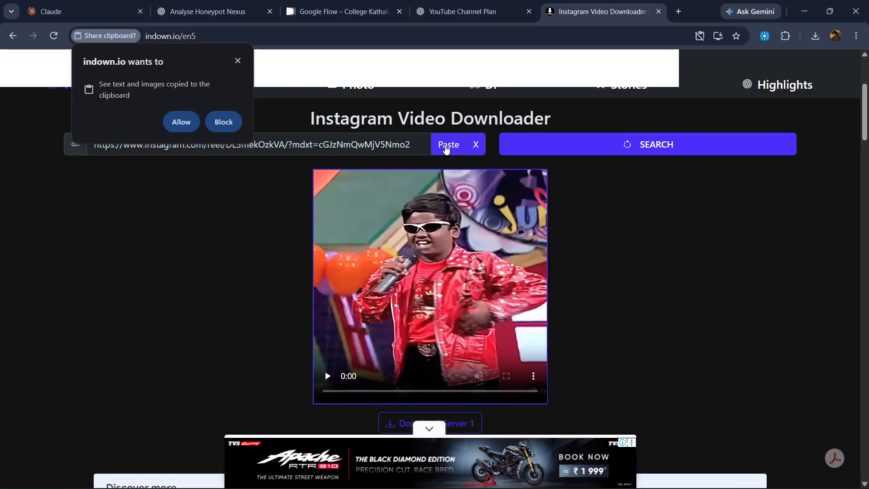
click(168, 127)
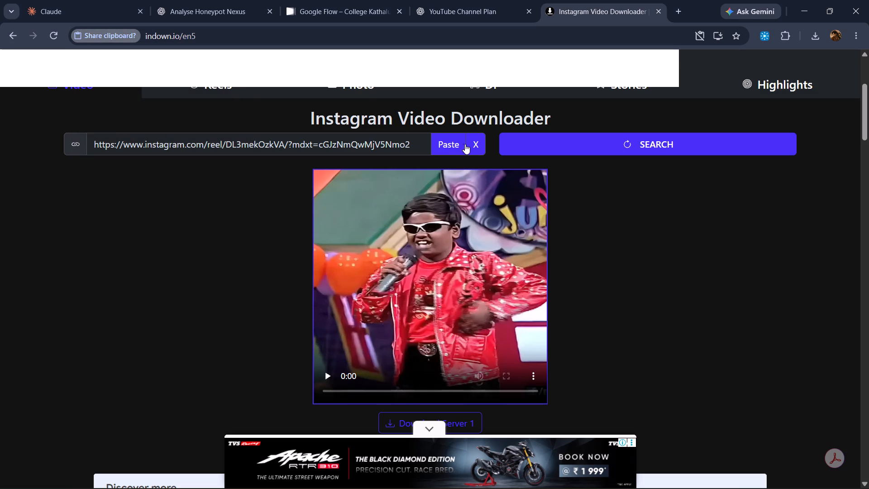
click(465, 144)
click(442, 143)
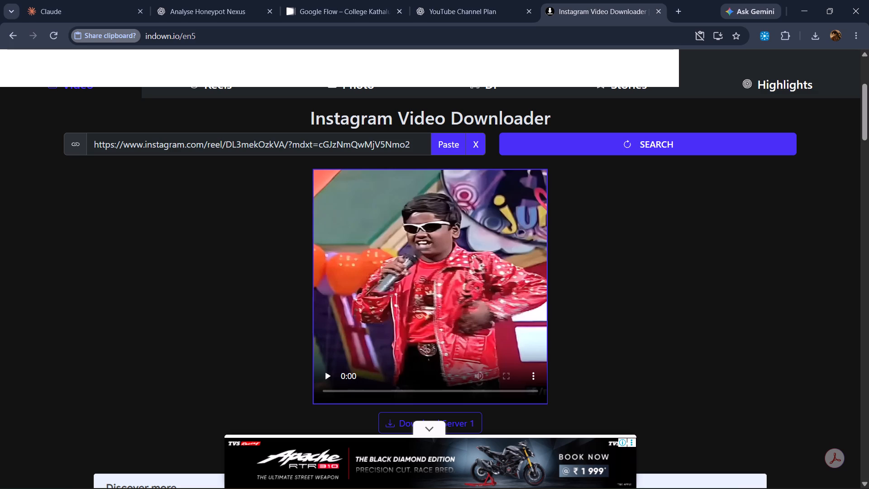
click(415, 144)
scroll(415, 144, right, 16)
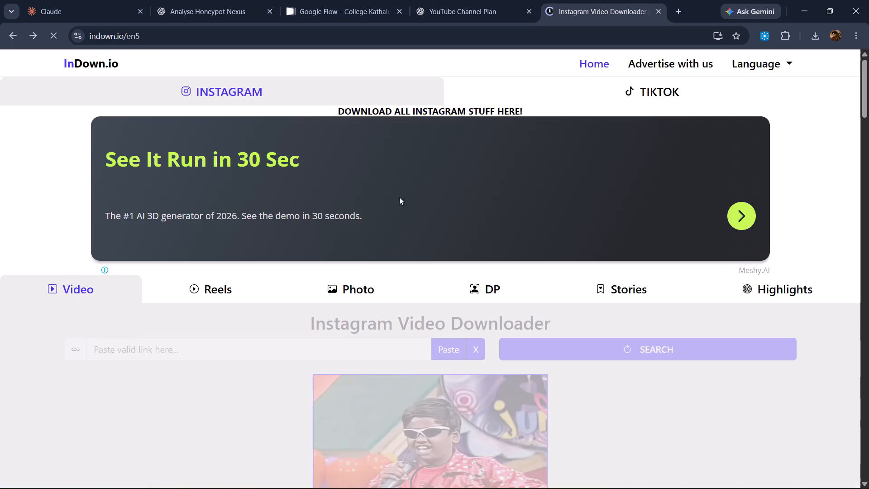
Look up the copied Instagram reel link (reel DL3mekOzkVA) in the video downloader and download its video from Server 1.
click(243, 347)
key(ctrl+v)
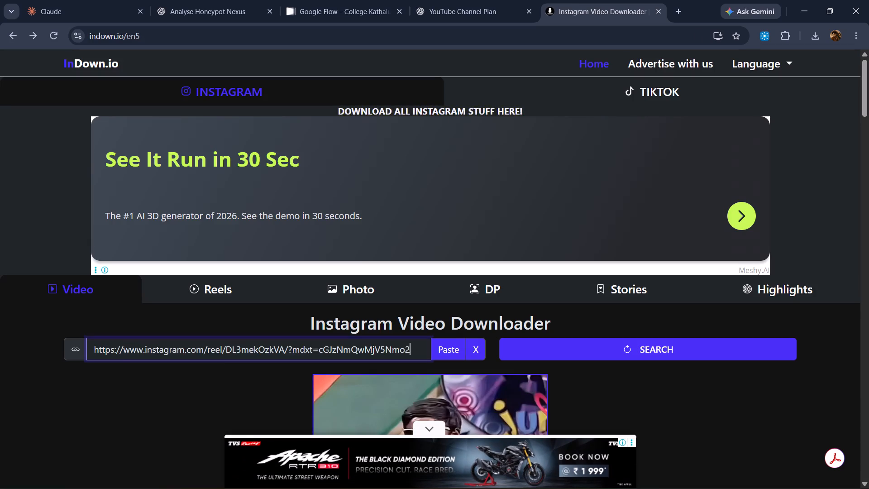
key(Return)
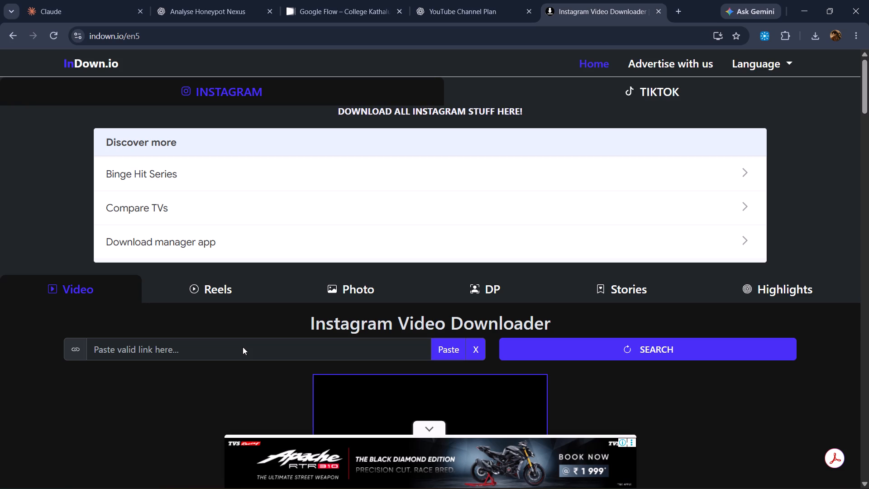
scroll(289, 369, down, 4)
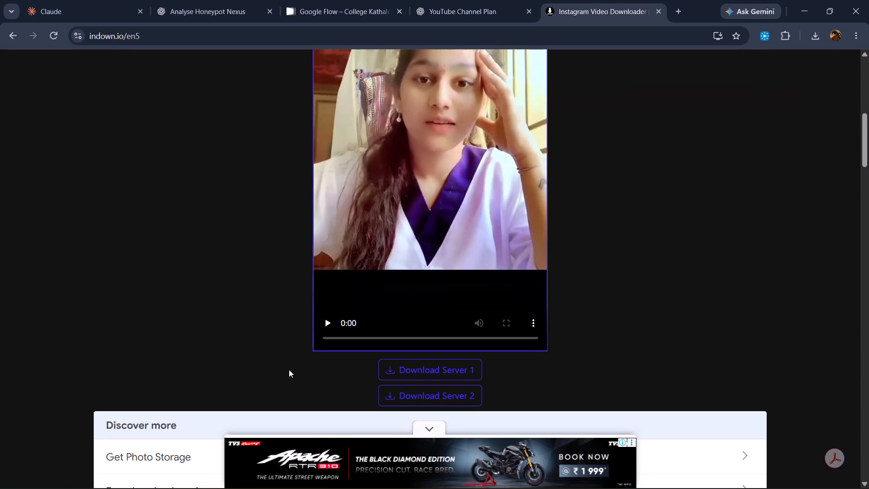
scroll(289, 369, down, 1)
click(433, 366)
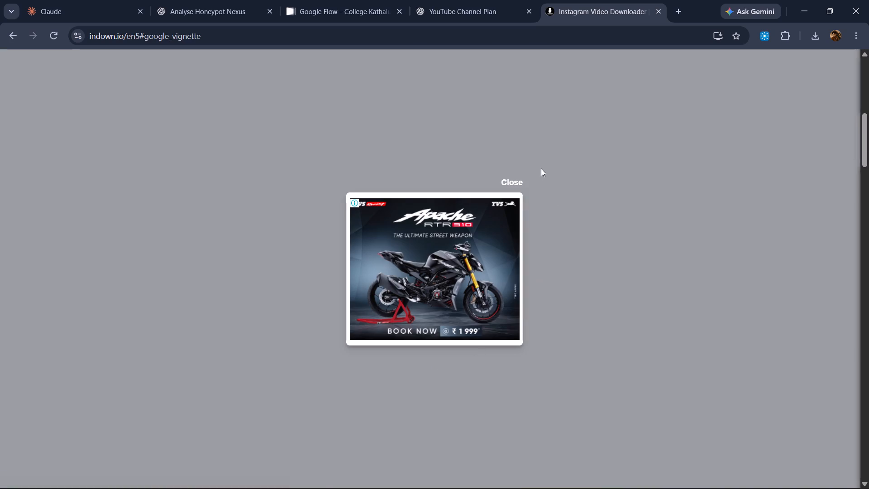
click(514, 180)
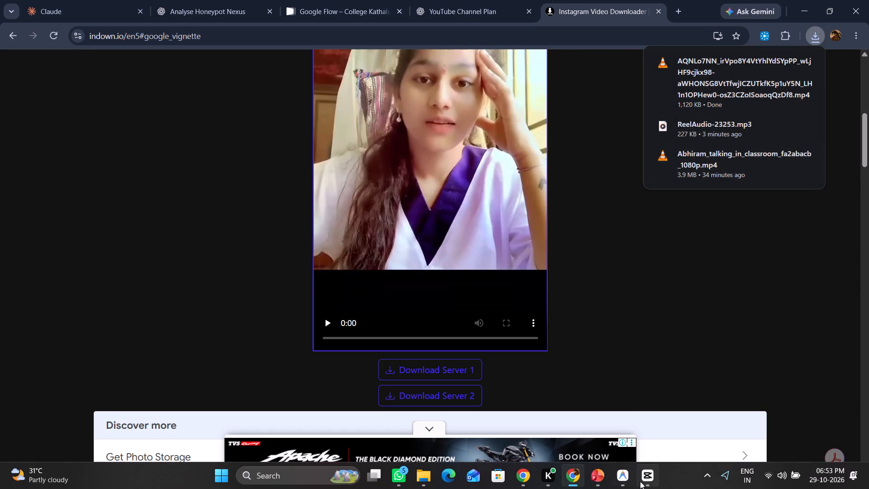
Switch to the 1029 project in CapCut.
click(645, 479)
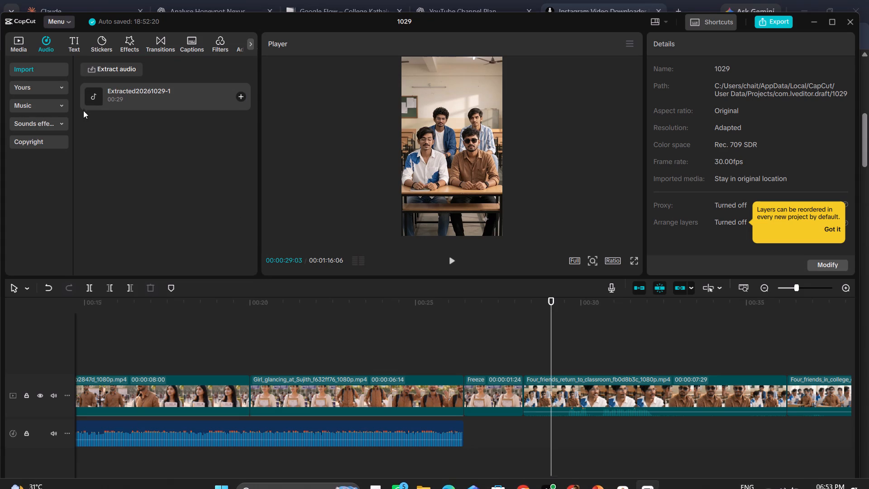
Import the newest MP4 video, named AQNLo7NN…, from the Downloads folder into the project media.
click(13, 40)
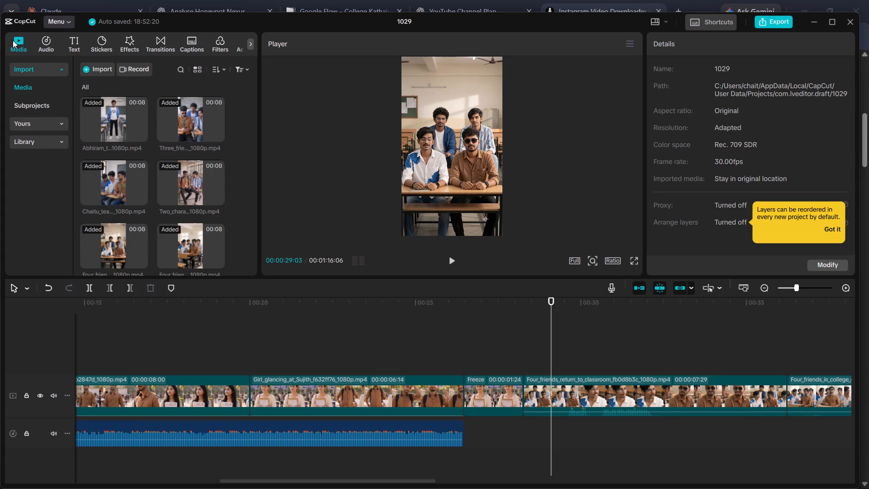
click(92, 66)
click(190, 116)
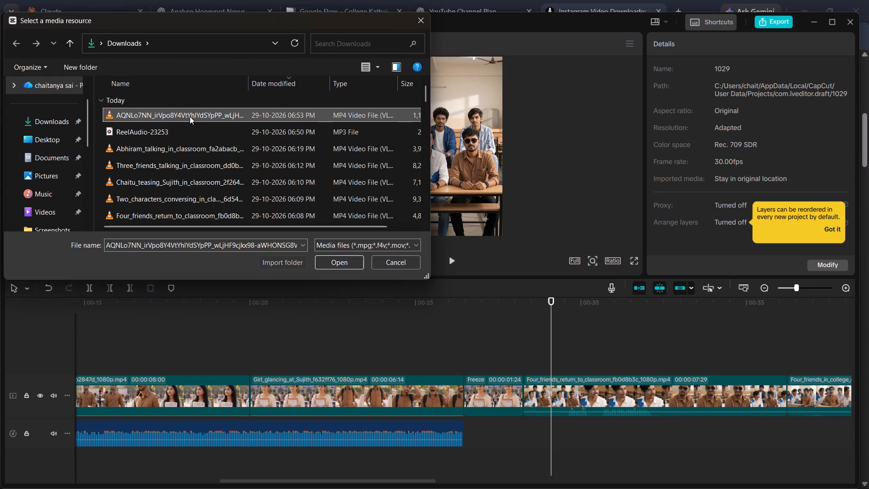
key(Return)
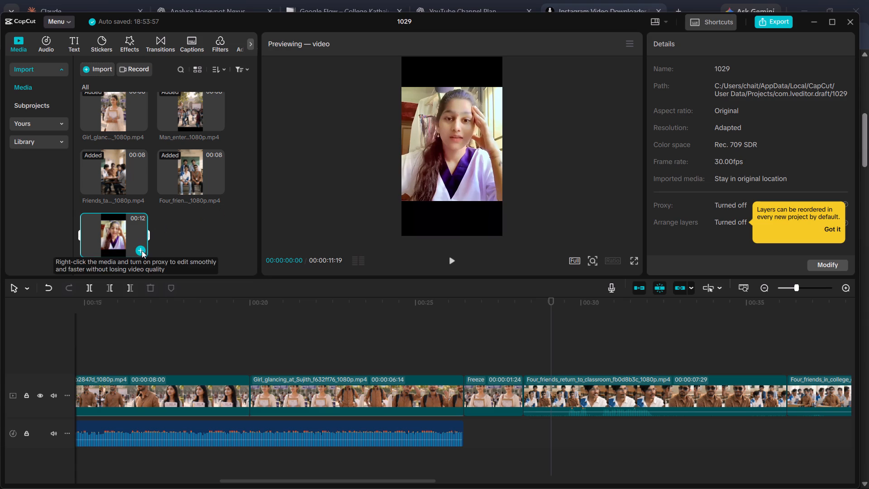
Add the imported AQNLo7NN video to the timeline and move it to a track above the main one, starting at the Freeze clip.
click(142, 250)
drag(582, 390, 573, 417)
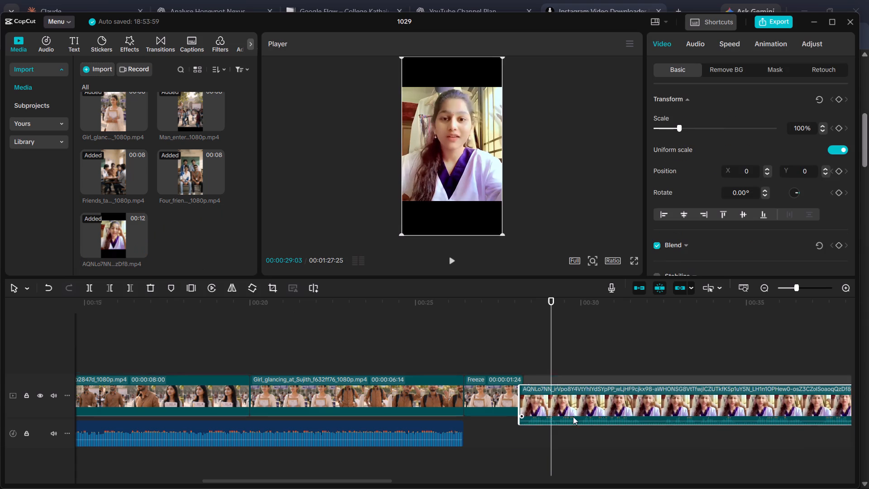
drag(573, 417, 526, 433)
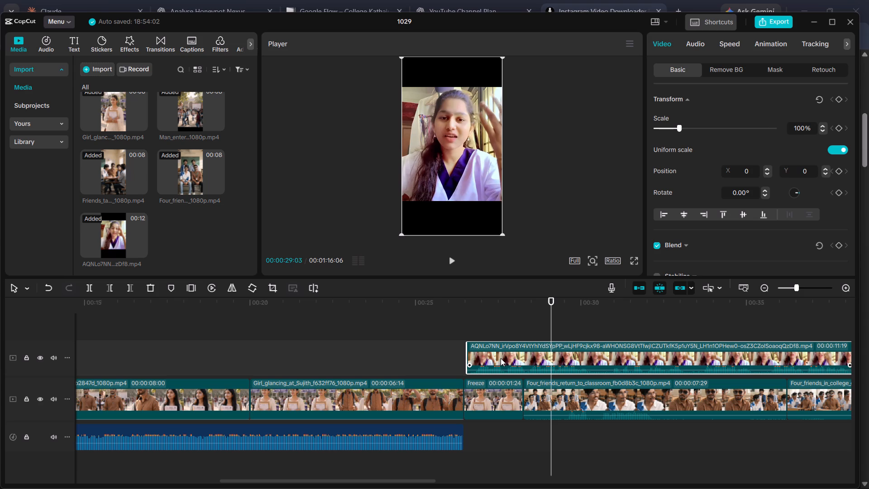
Trim the AQNLo7NN video's start to the Freeze clip's end and insert it on the main track before the Four_friends_return_to_classroom clip.
drag(467, 353, 518, 355)
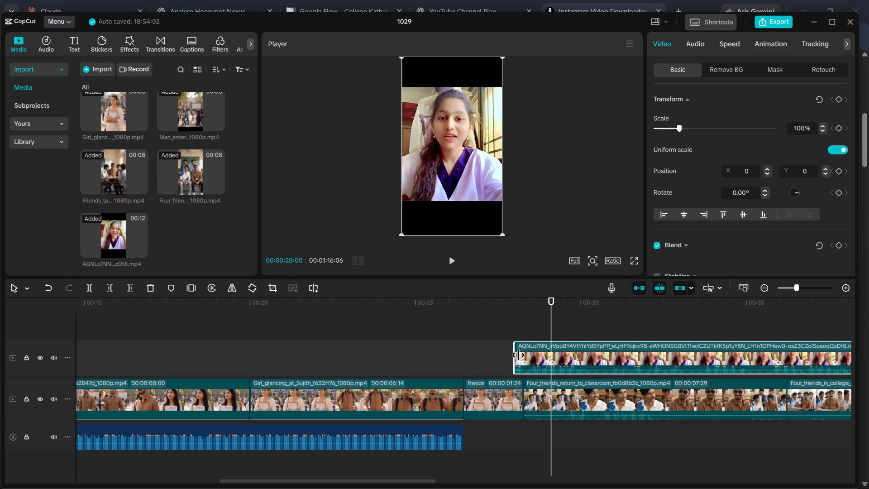
drag(518, 355, 523, 356)
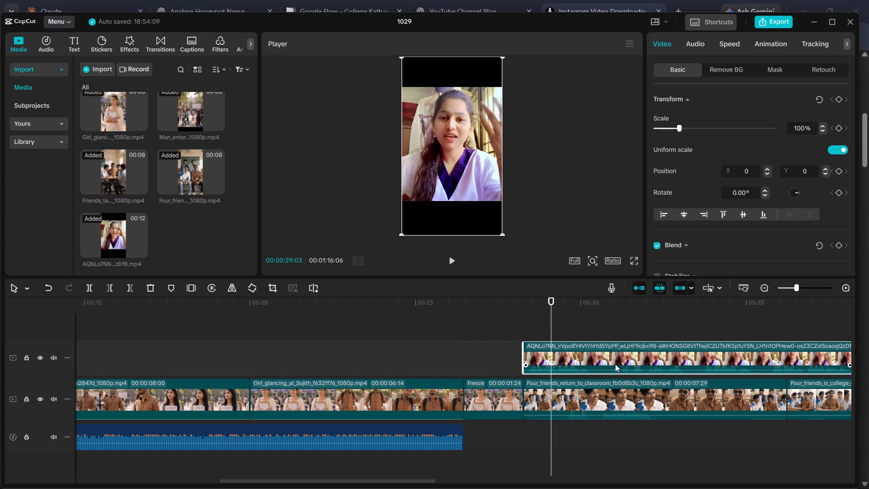
drag(615, 364, 620, 408)
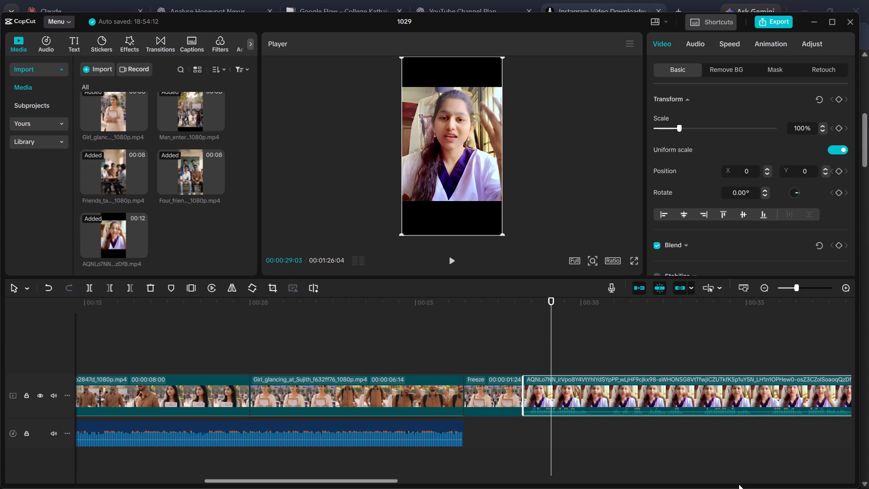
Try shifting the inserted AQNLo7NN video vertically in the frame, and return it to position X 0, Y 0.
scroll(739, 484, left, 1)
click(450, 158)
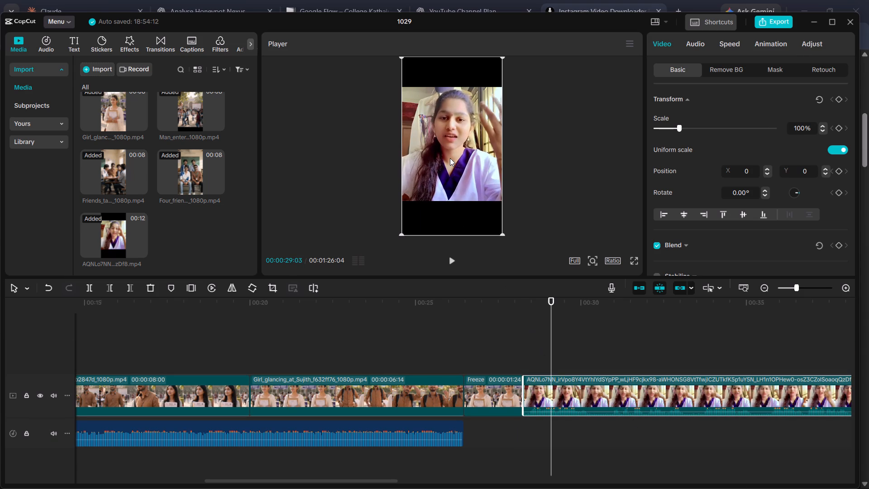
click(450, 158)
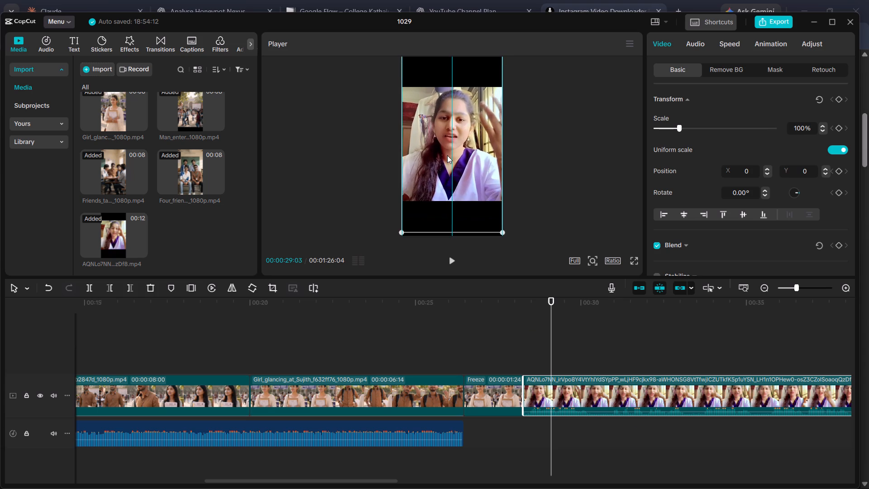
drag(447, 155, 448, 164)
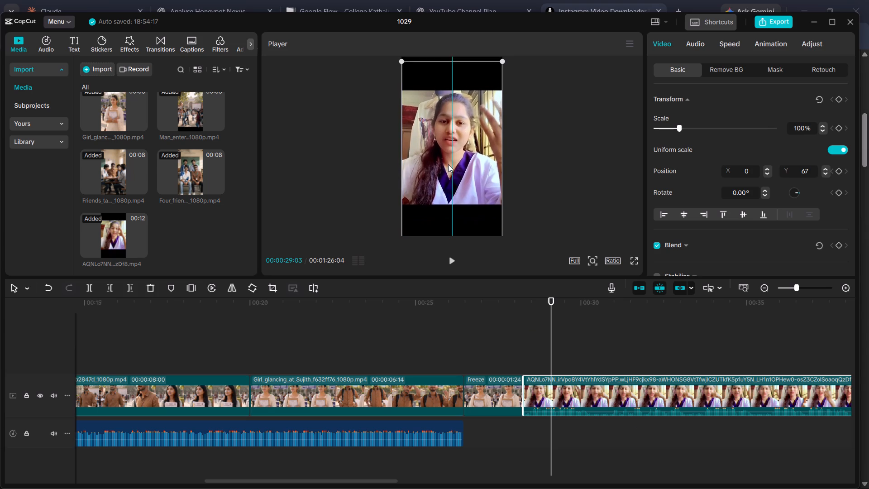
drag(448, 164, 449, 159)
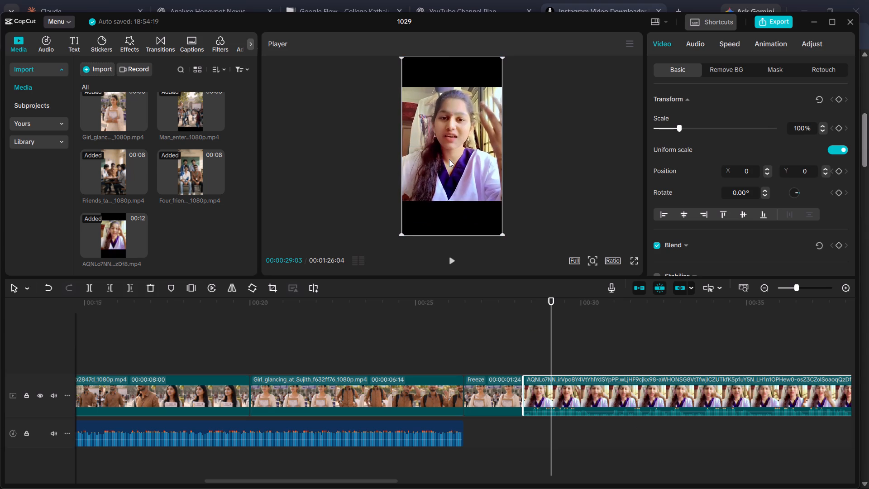
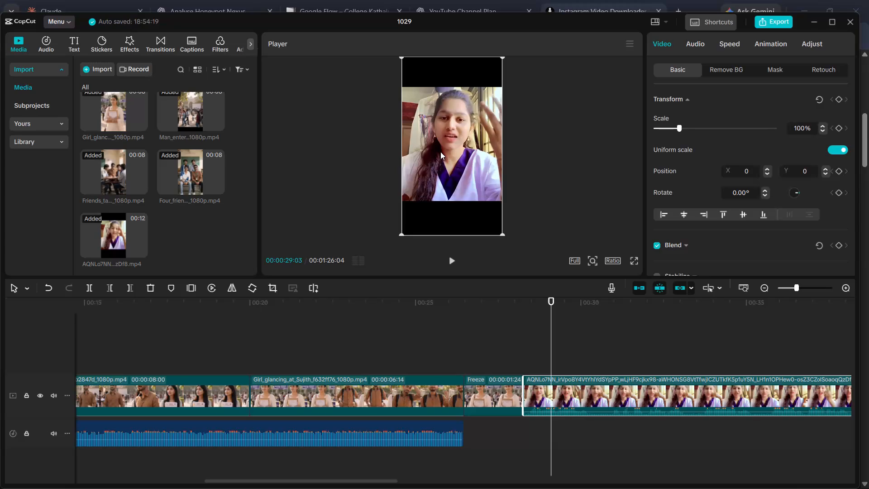
Scale the inserted AQNLo7NN video up to 157% so it fills the portrait frame.
ctrl+scroll(440, 152, up, 2)
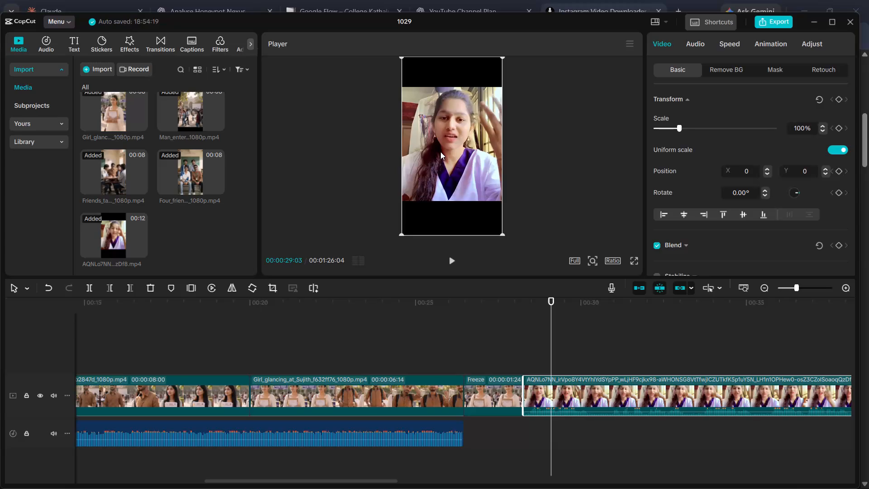
click(451, 154)
ctrl+scroll(451, 154, up, 3)
drag(681, 127, 692, 130)
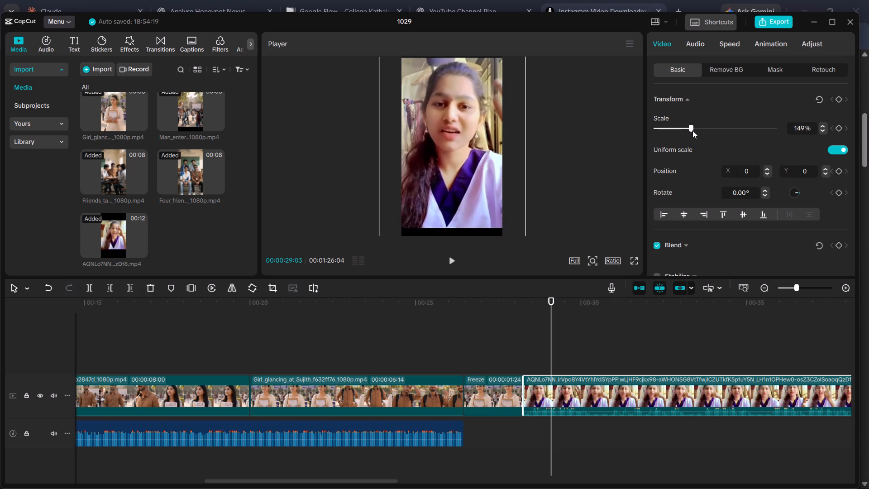
drag(692, 130, 694, 130)
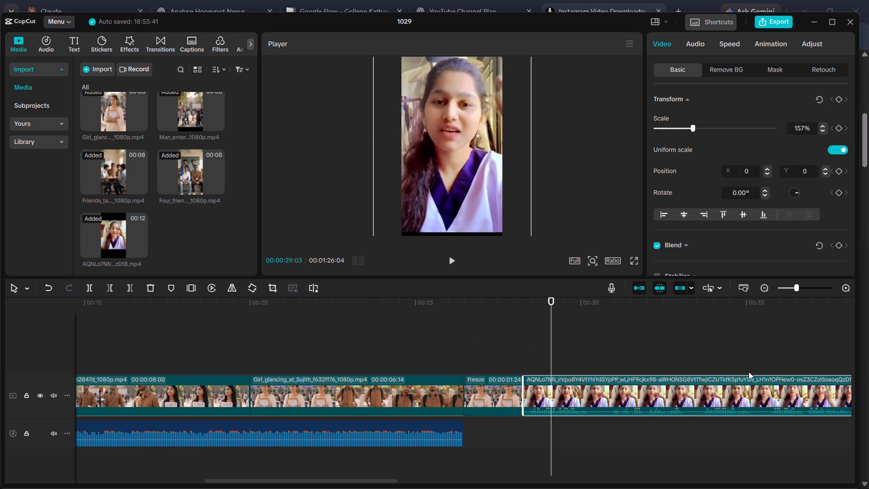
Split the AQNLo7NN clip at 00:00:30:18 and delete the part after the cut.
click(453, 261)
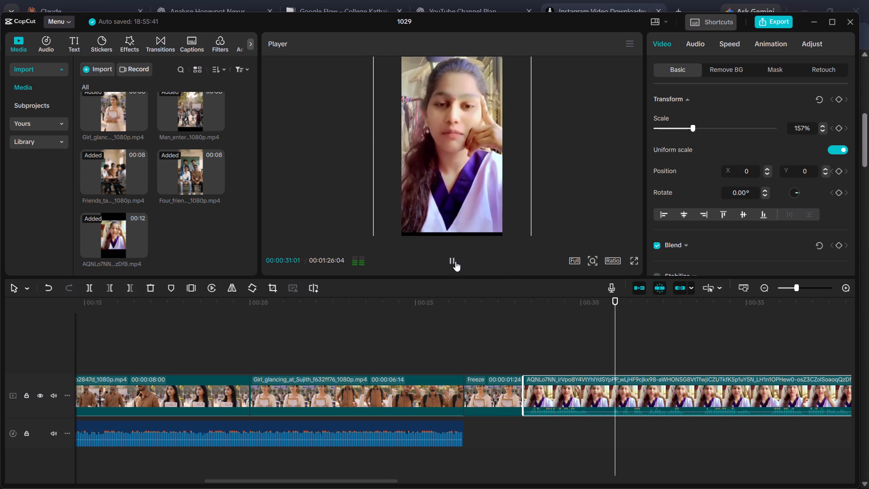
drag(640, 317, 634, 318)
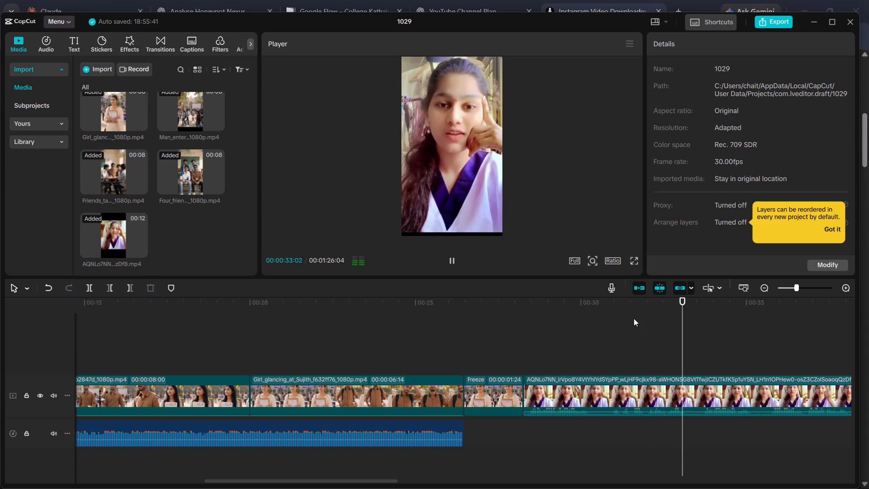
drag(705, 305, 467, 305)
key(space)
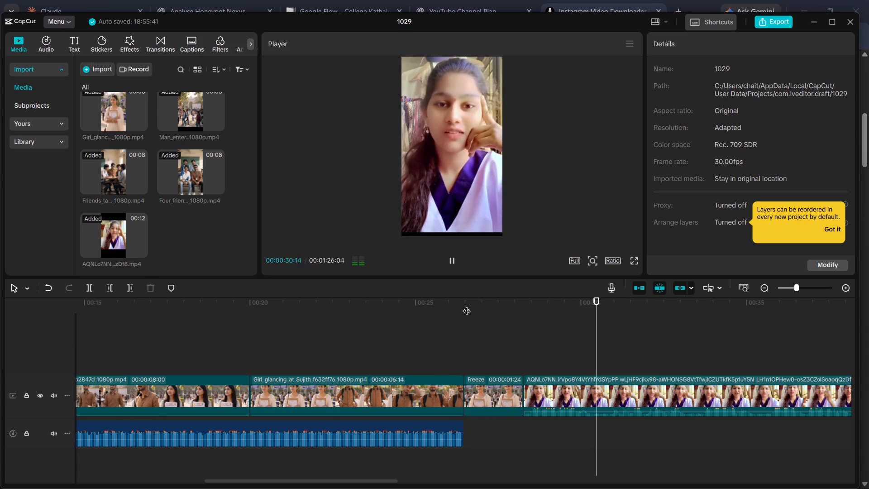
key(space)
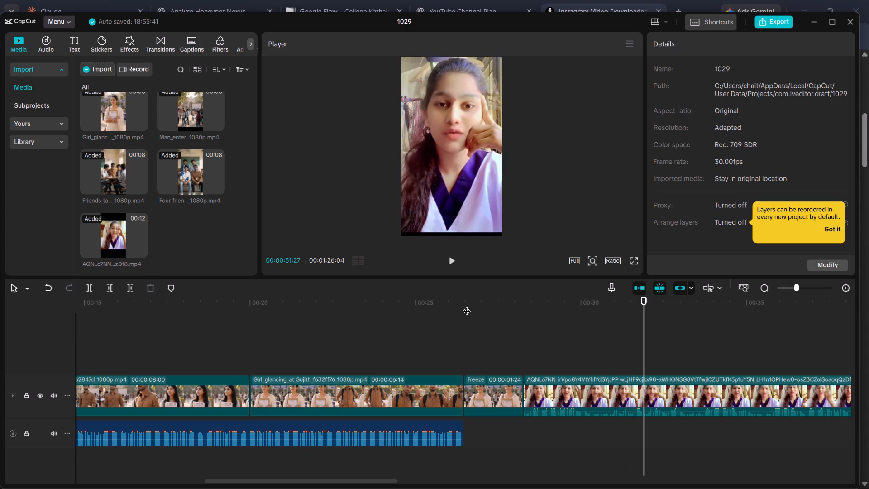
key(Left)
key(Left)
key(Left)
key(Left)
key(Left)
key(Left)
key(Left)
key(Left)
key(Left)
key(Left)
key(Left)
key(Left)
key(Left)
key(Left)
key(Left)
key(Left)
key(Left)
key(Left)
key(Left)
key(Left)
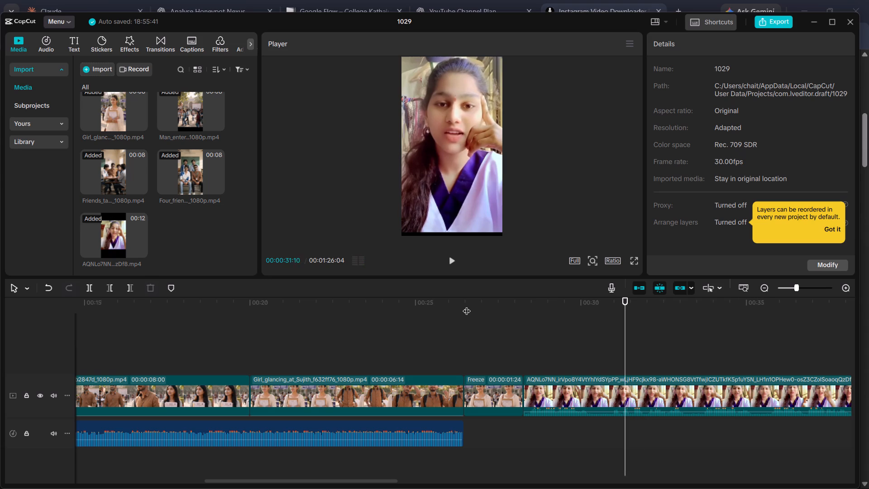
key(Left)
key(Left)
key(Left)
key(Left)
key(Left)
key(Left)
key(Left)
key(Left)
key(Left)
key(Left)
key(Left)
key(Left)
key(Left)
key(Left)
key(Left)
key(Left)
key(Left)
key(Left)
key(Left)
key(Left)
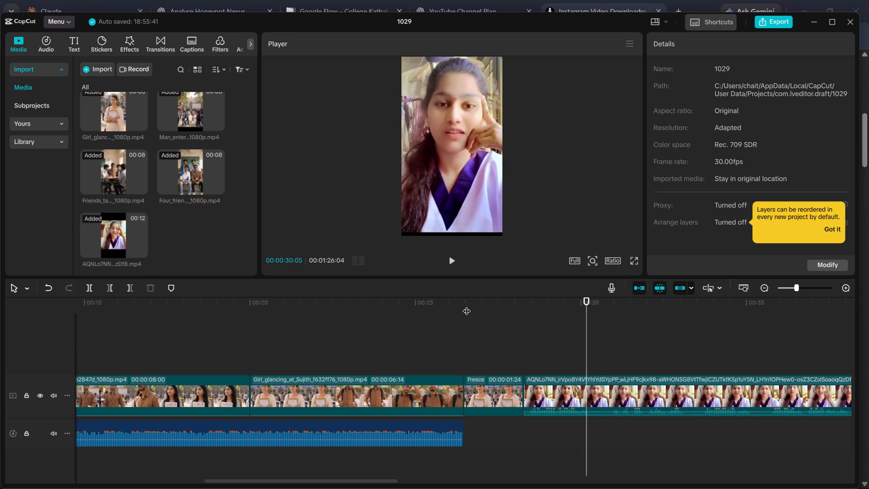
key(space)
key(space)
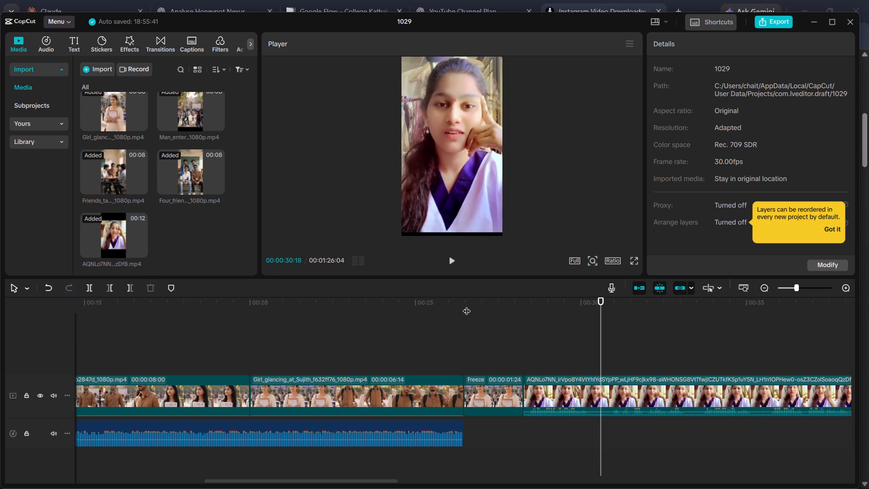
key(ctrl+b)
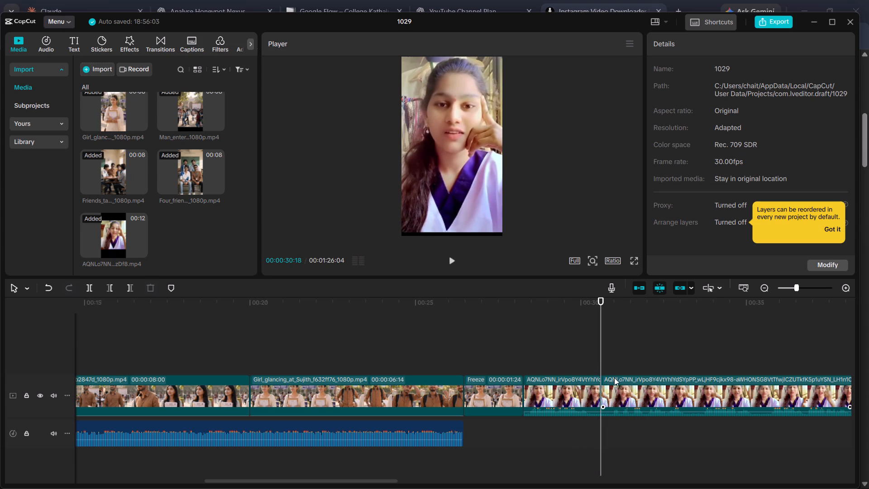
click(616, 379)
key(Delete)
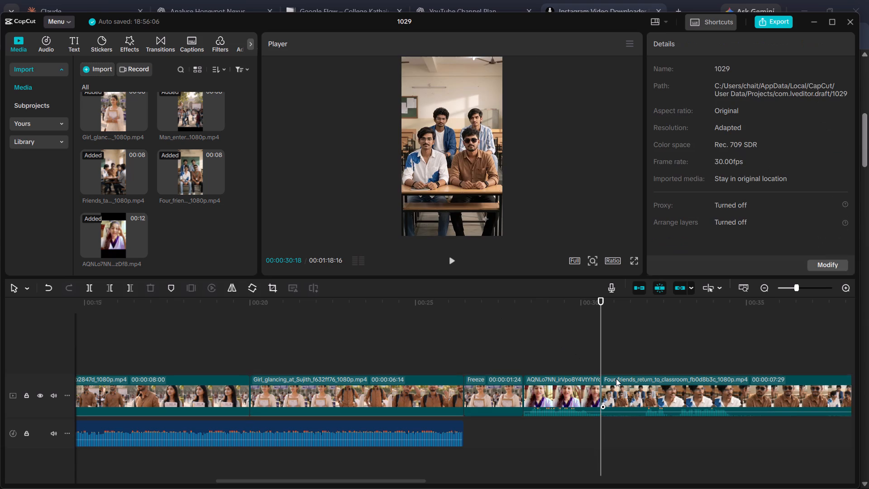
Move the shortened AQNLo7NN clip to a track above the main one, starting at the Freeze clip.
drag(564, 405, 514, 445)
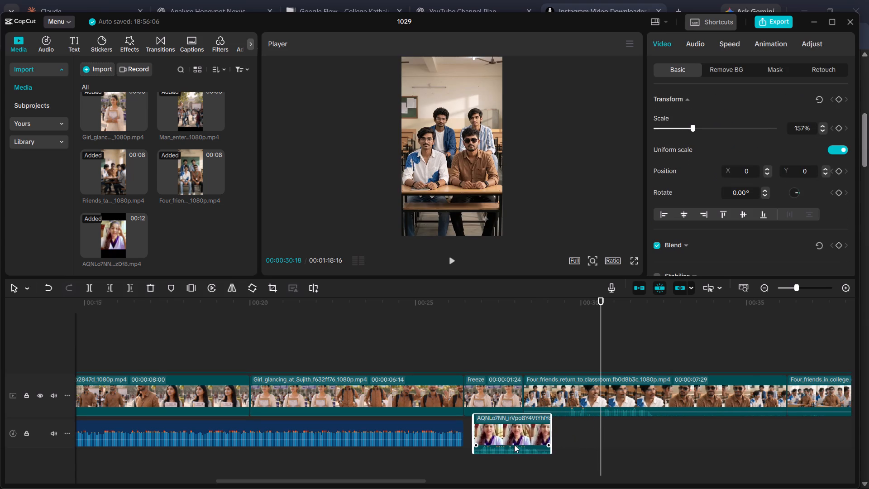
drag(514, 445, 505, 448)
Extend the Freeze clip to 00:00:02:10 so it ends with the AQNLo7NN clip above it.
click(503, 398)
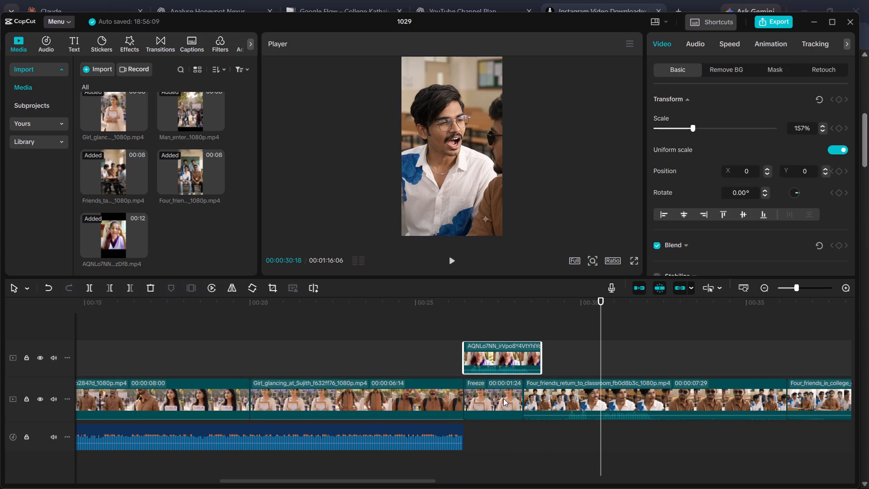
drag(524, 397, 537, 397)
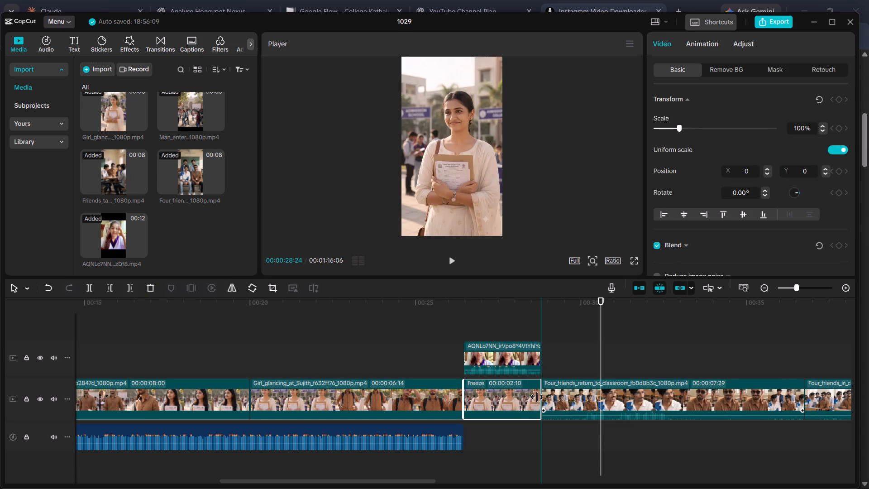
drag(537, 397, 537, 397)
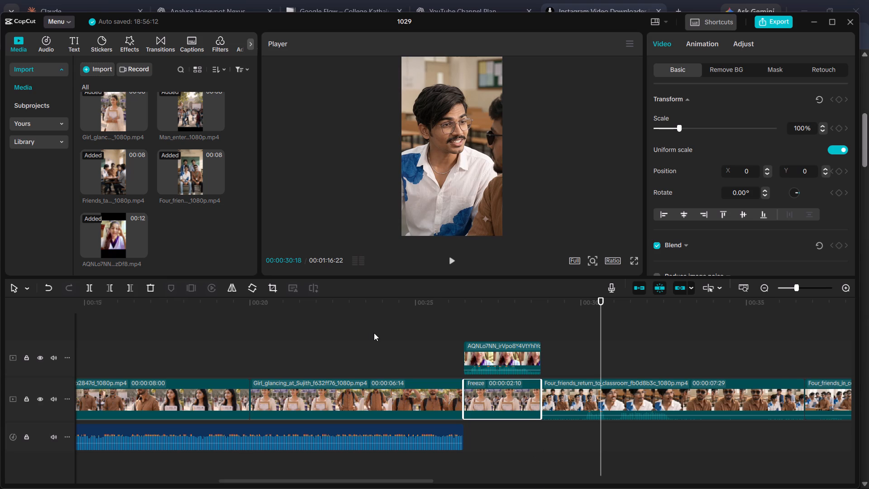
Play back the cut from the end of the Girl_glancing_at_Sujith clip into the overlaid AQNLo7NN clip.
click(424, 340)
key(space)
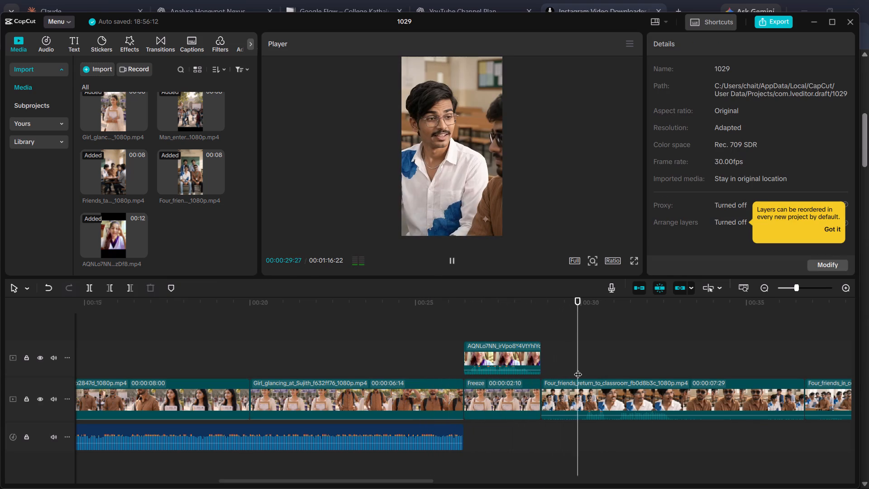
click(420, 345)
key(space)
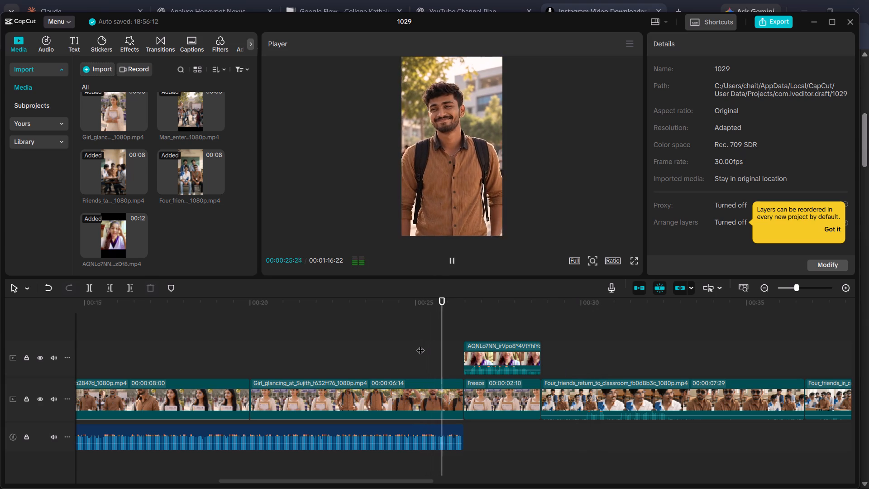
key(space)
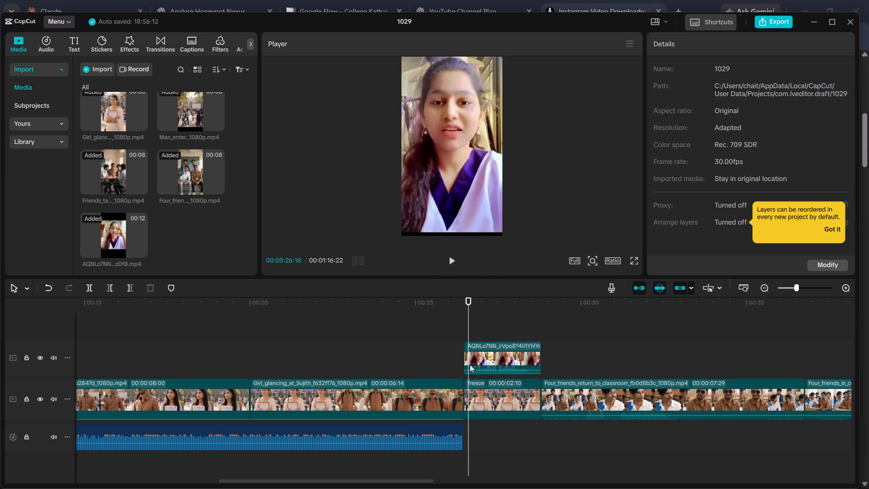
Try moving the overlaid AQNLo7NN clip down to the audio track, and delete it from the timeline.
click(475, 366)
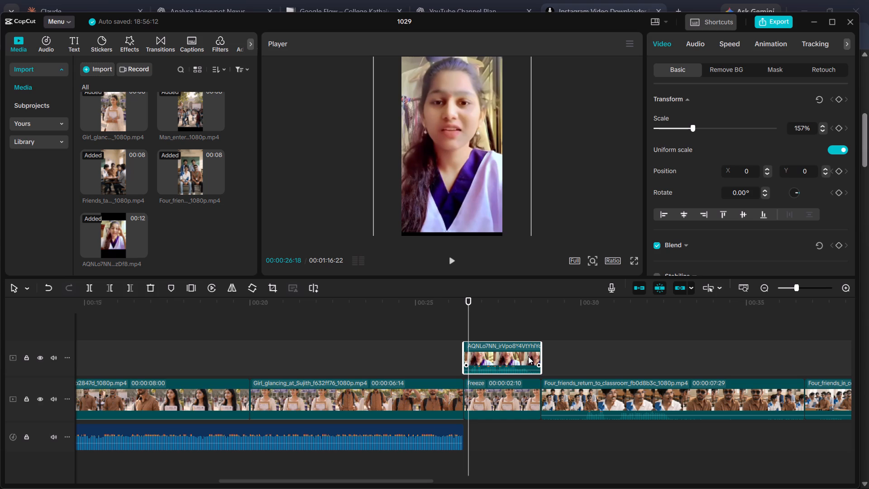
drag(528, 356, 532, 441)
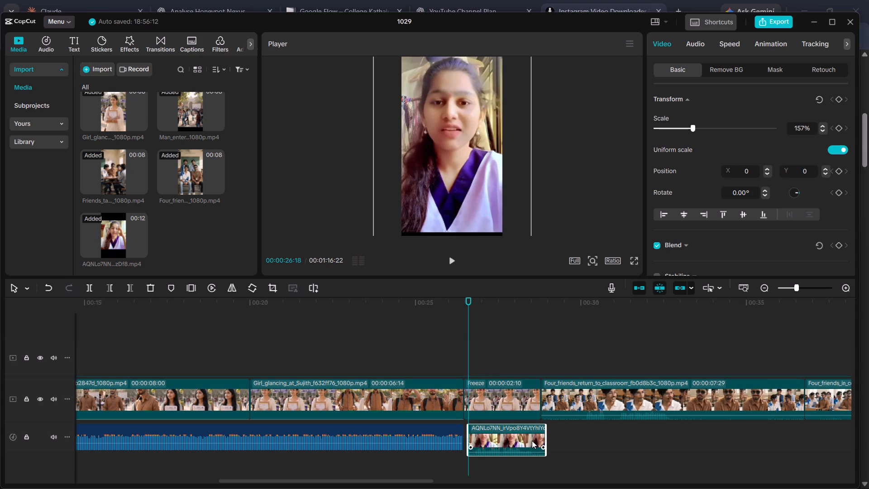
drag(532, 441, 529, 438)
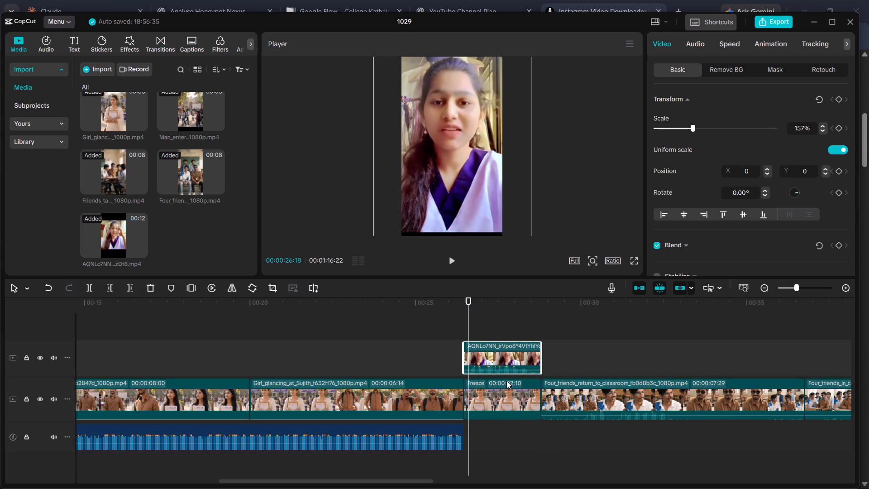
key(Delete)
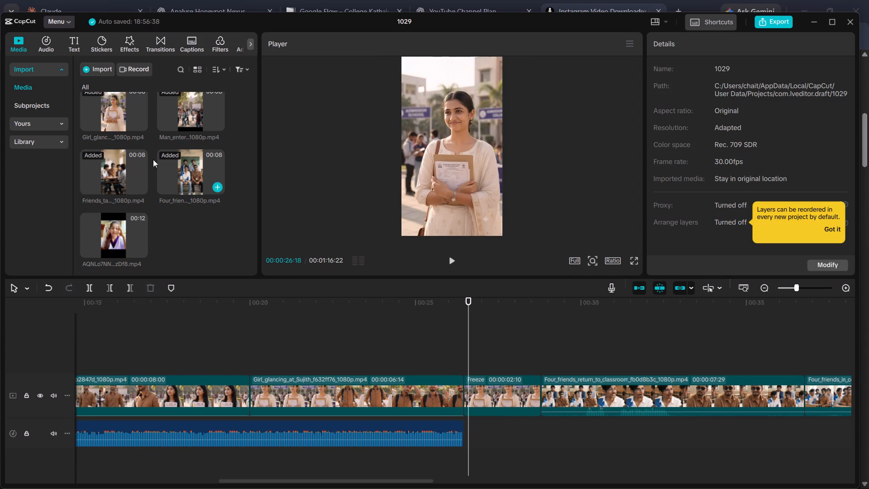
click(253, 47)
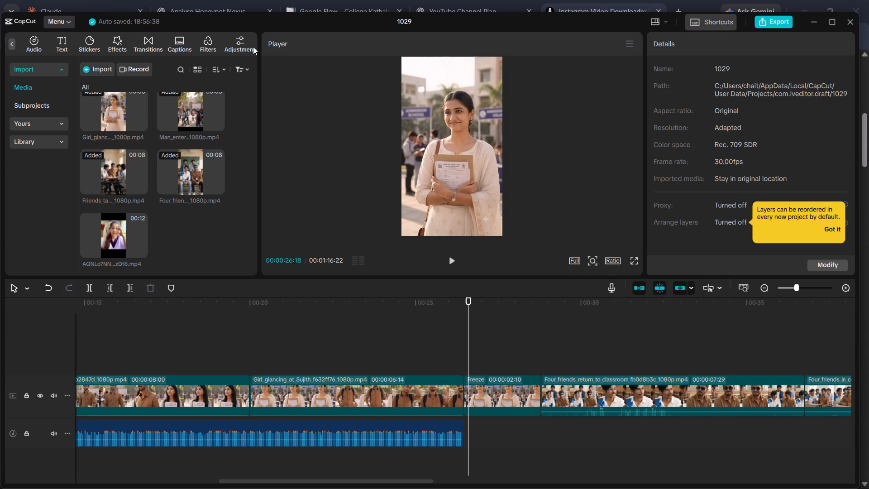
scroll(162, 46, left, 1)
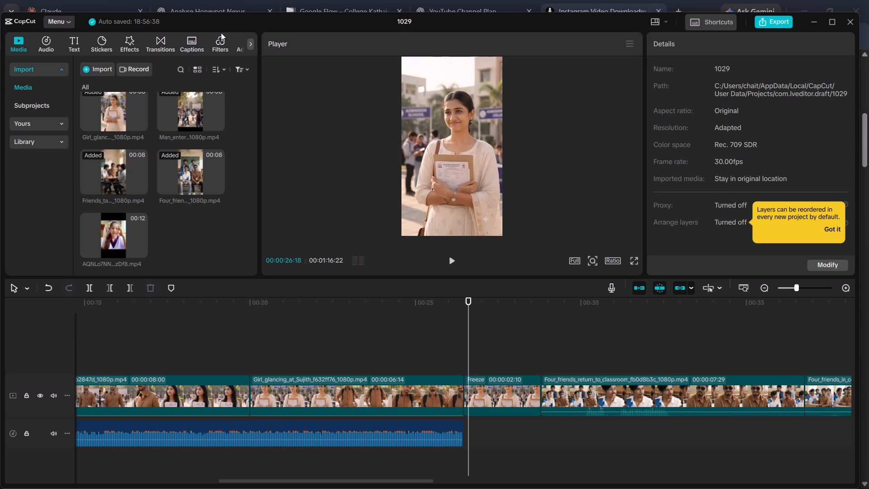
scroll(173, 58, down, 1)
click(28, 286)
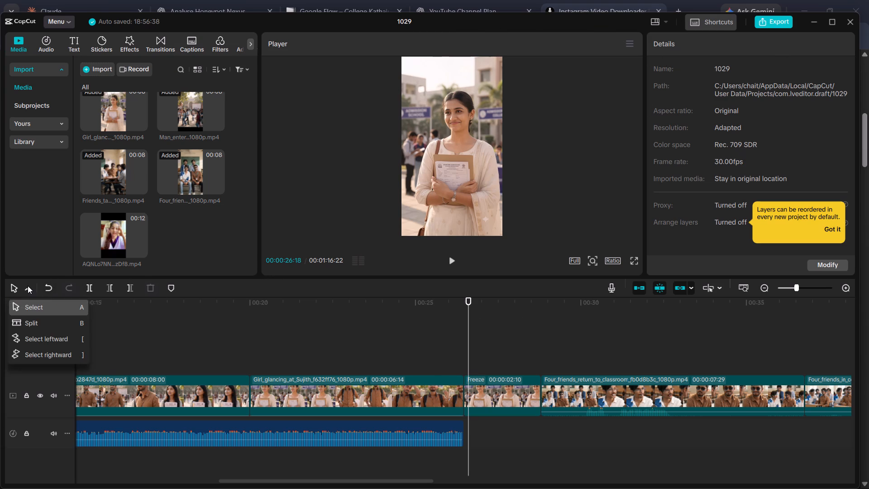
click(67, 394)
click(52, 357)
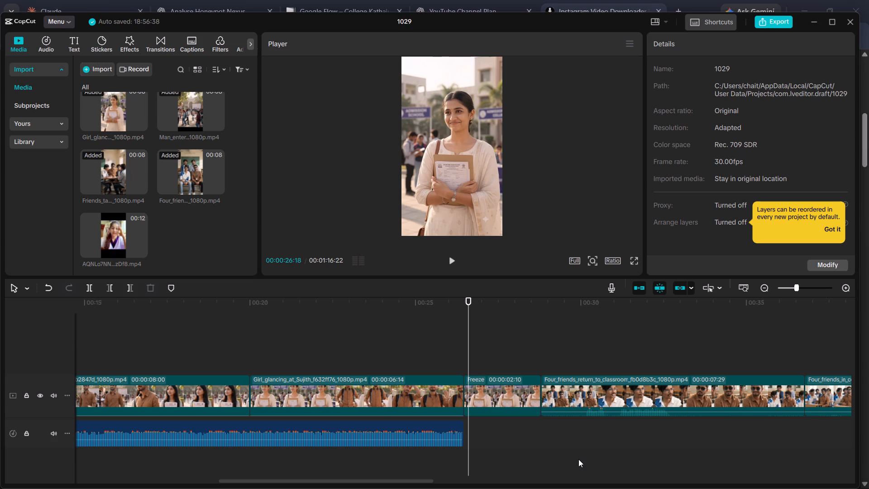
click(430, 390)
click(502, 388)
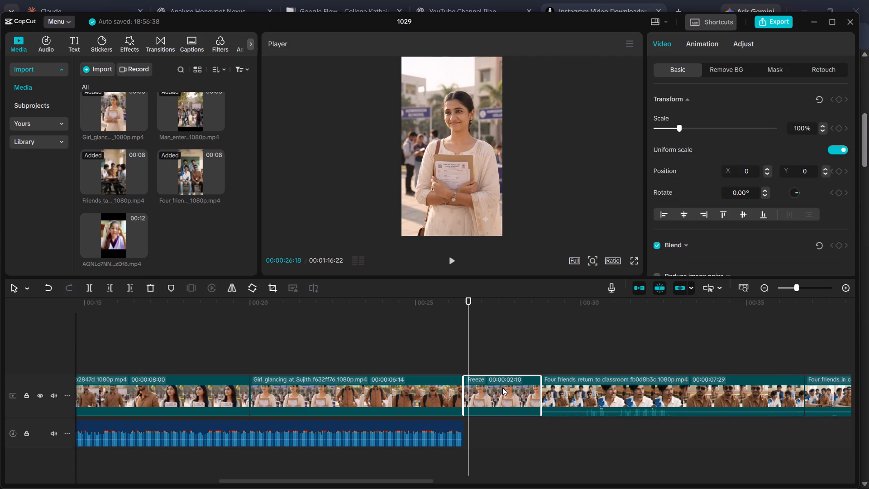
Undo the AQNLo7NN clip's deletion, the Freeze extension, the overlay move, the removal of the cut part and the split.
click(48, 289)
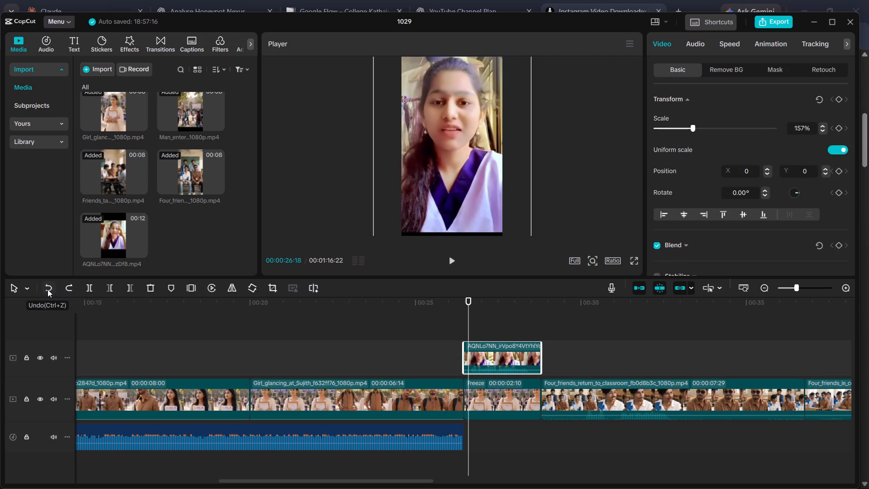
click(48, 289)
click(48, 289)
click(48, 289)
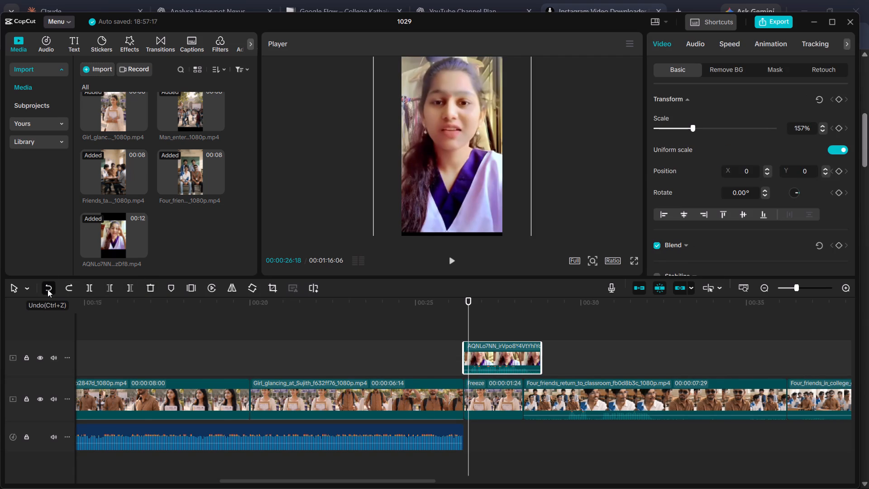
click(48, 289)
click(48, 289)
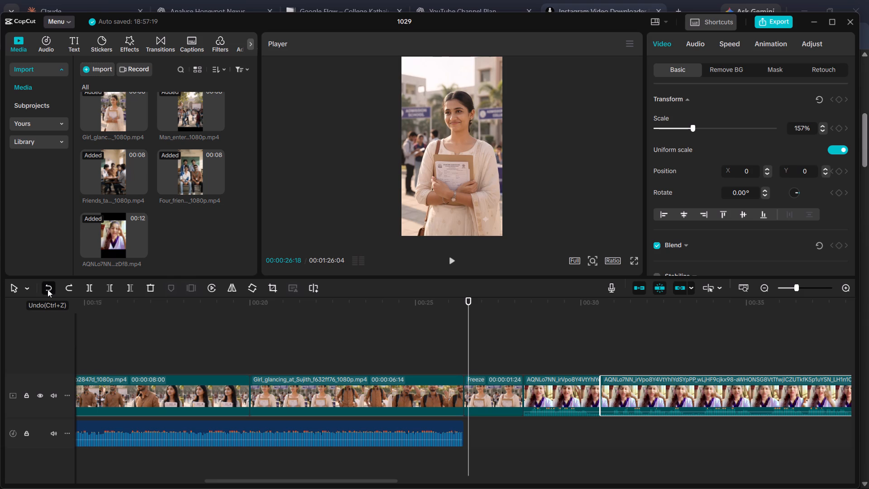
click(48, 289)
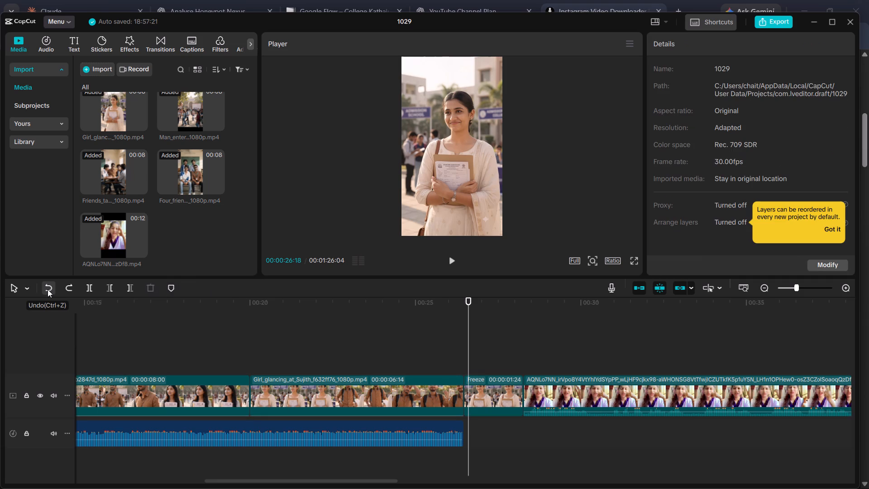
Undo back through the AQNLo7NN clip's insertion, its overlay placement and import, and the deletion of the second Girl_glancing_at_Sujith part.
click(48, 289)
click(48, 289)
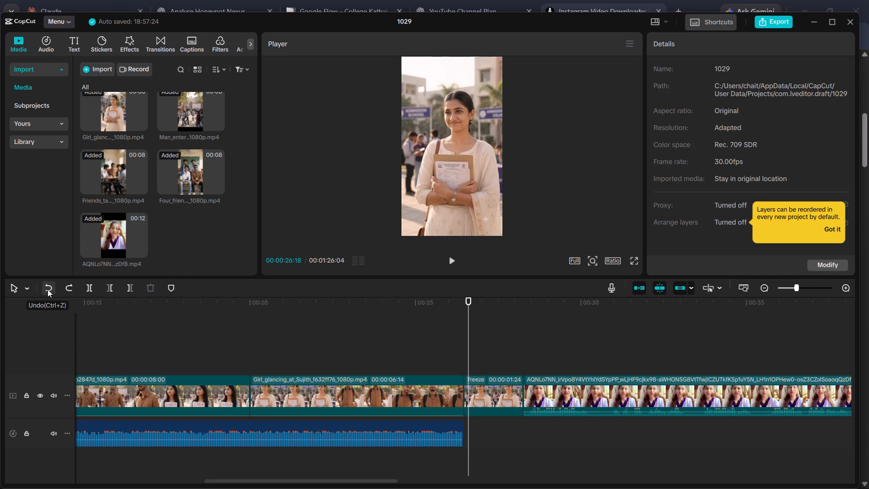
click(48, 289)
click(48, 289)
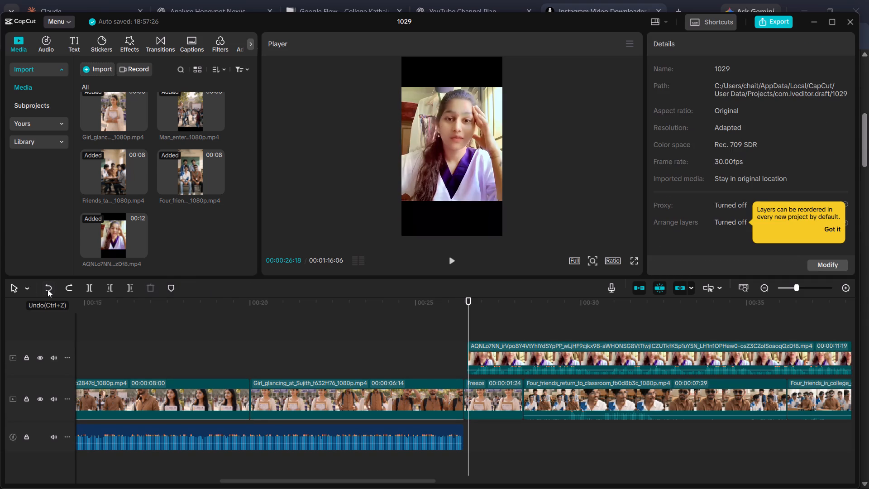
click(48, 289)
click(48, 289)
click(48, 289)
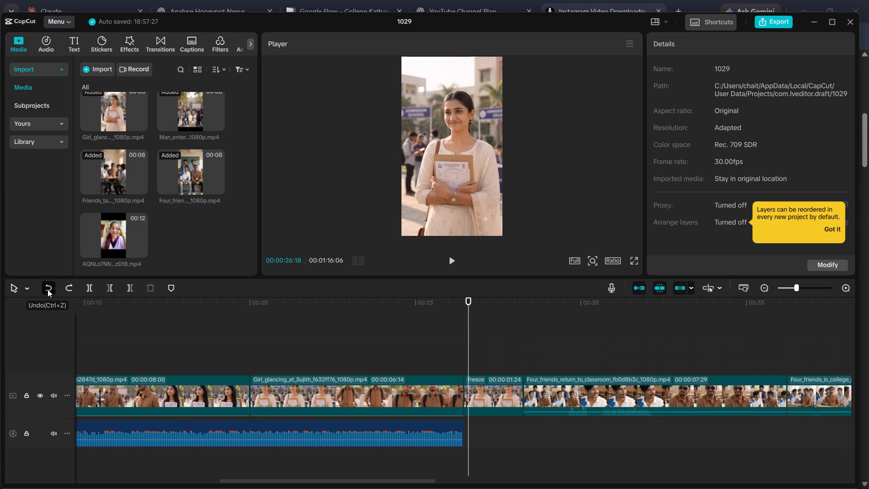
click(48, 289)
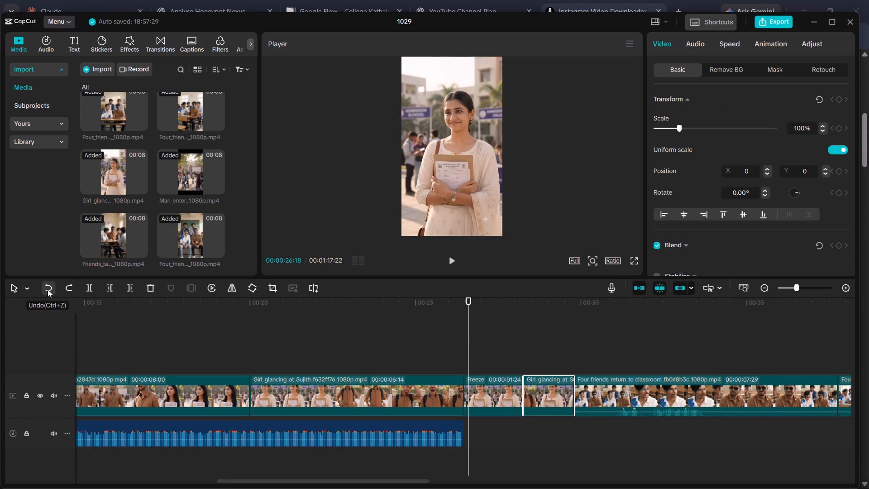
Delete the Freeze clip between the two Girl_glancing_at_Sujith parts and play back the join from 00:00:25:05.
key(space)
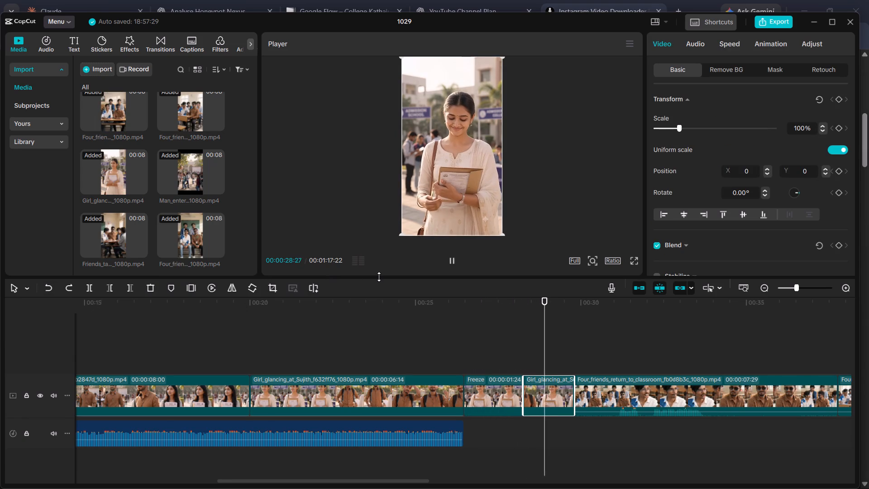
key(space)
click(504, 397)
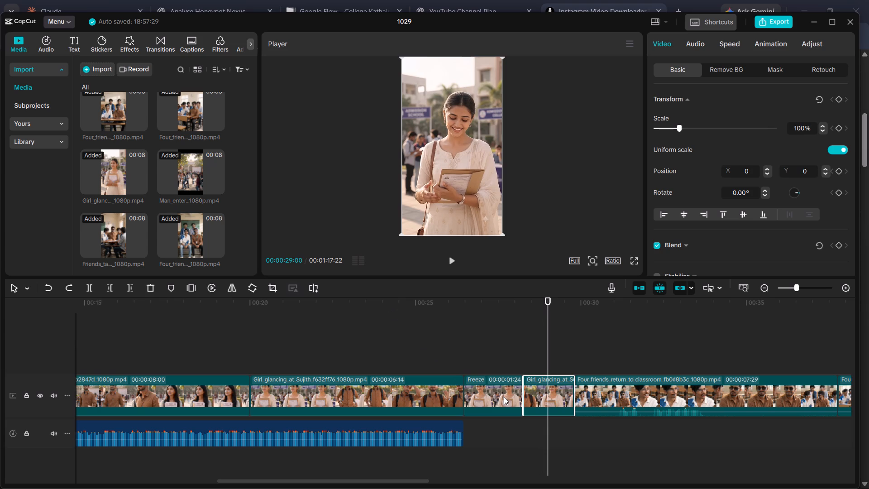
key(Delete)
drag(514, 344, 465, 350)
click(420, 336)
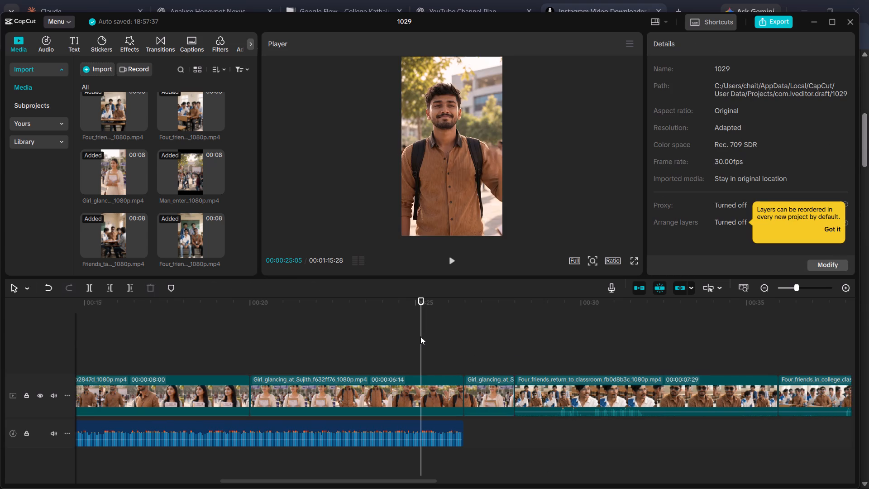
key(space)
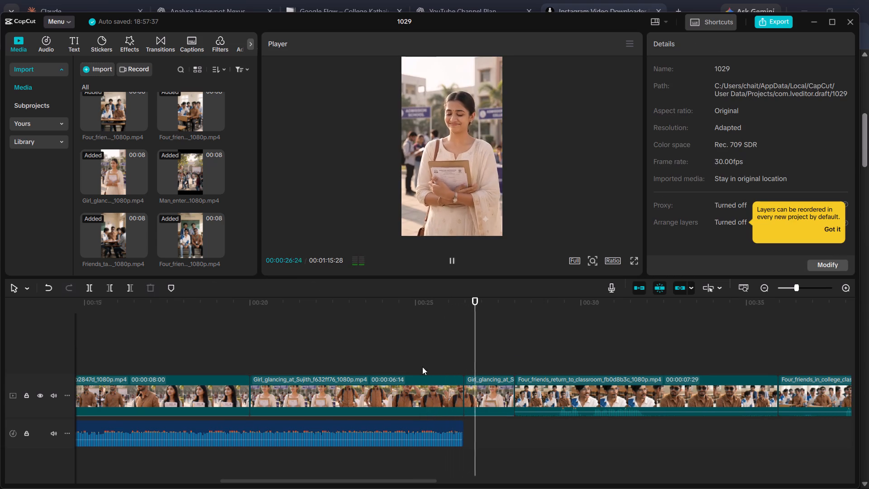
key(space)
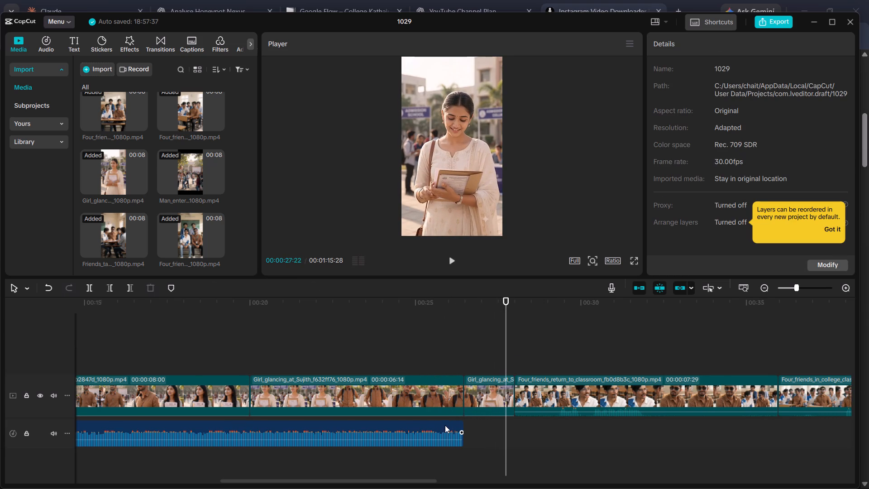
Extend the extracted music on the audio track to the end of the second Girl_glancing_at_Sujith part and play the ending.
click(445, 427)
drag(466, 434, 475, 434)
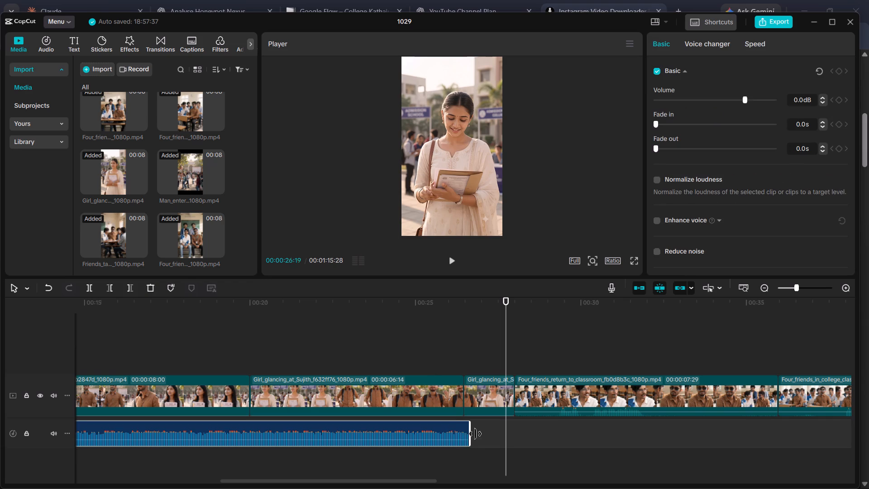
drag(475, 434, 513, 434)
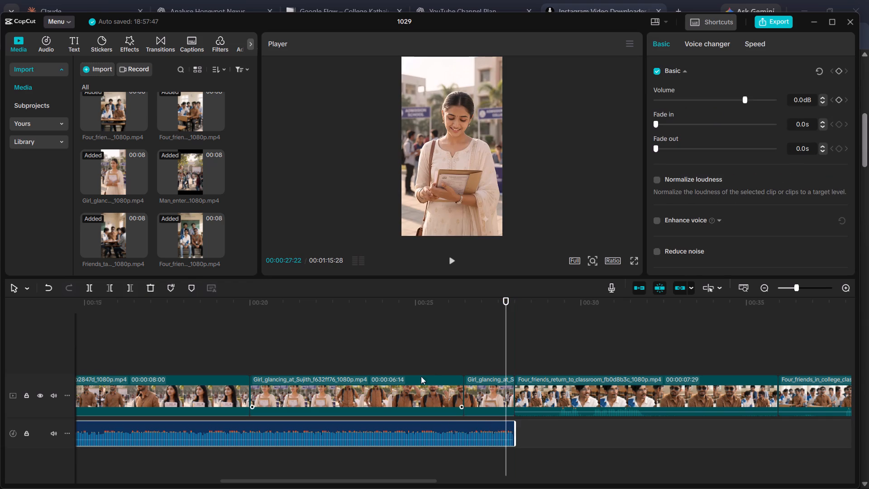
key(space)
key(space)
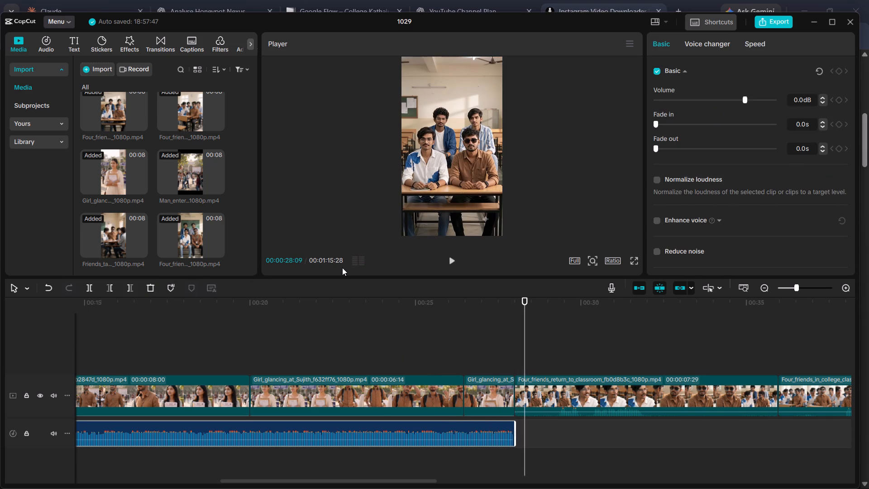
Import the AQNLo7NN MP4 video from the Downloads folder into the project media.
scroll(186, 173, up, 12)
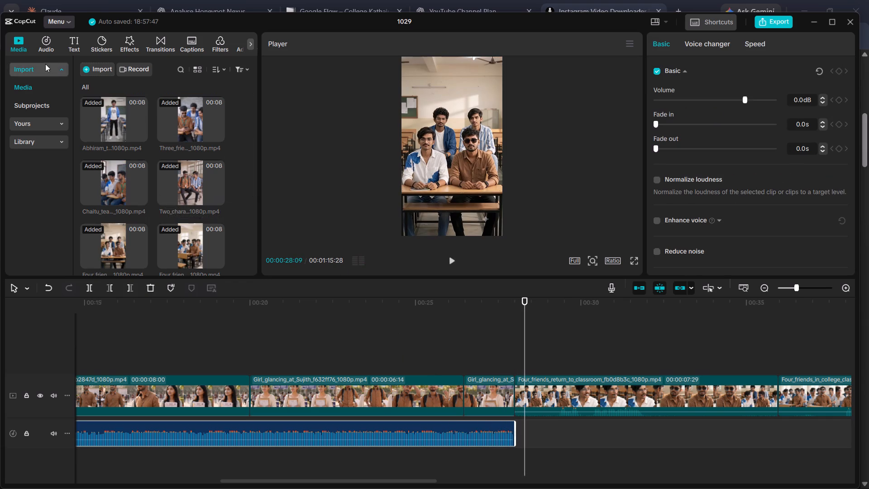
click(102, 70)
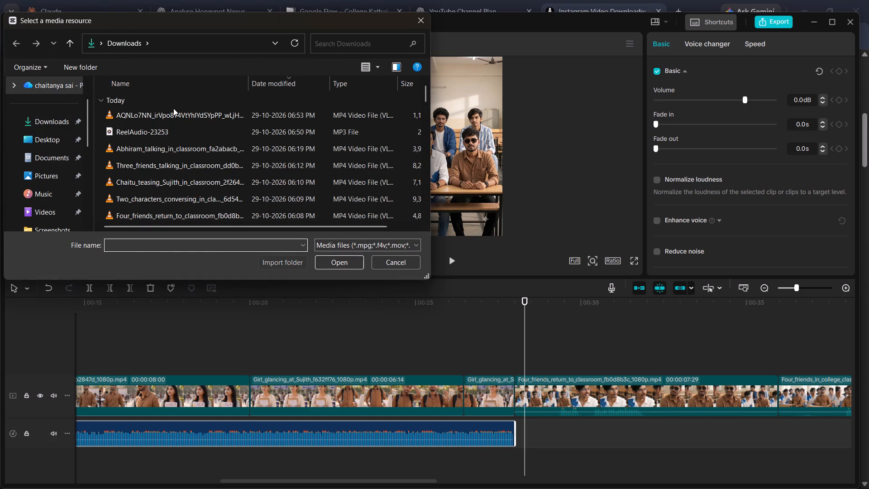
click(173, 108)
key(Return)
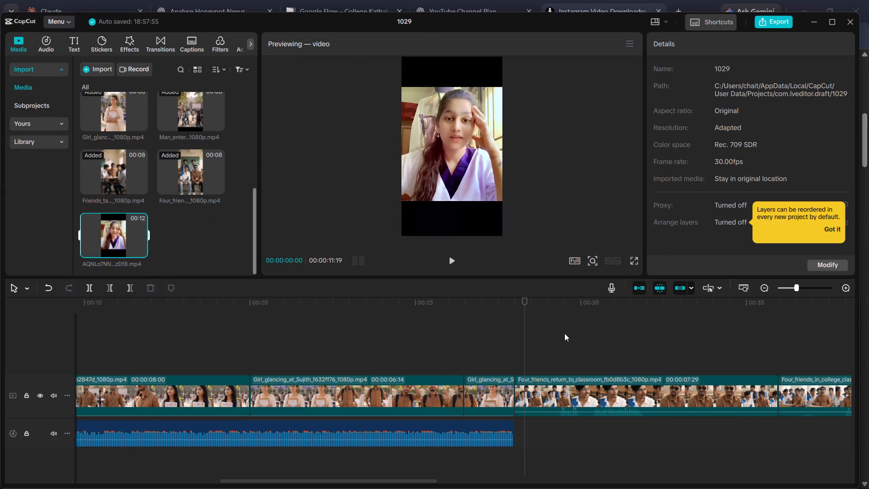
Insert the AQNLo7NN clip on the main track at 00:00:28:00, between the Girl_glancing_at_Sujith and Four_friends_return_to_classroom clips.
scroll(648, 352, left, 5)
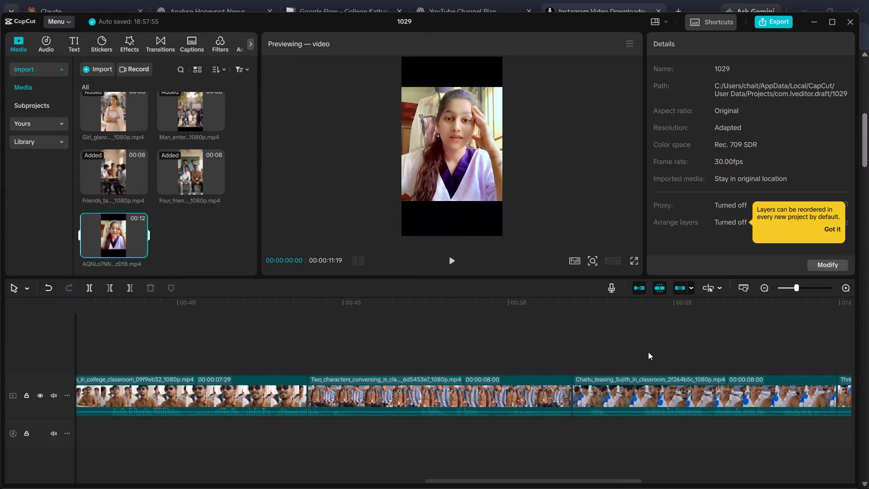
scroll(648, 352, left, 3)
scroll(648, 352, right, 7)
scroll(648, 352, left, 1)
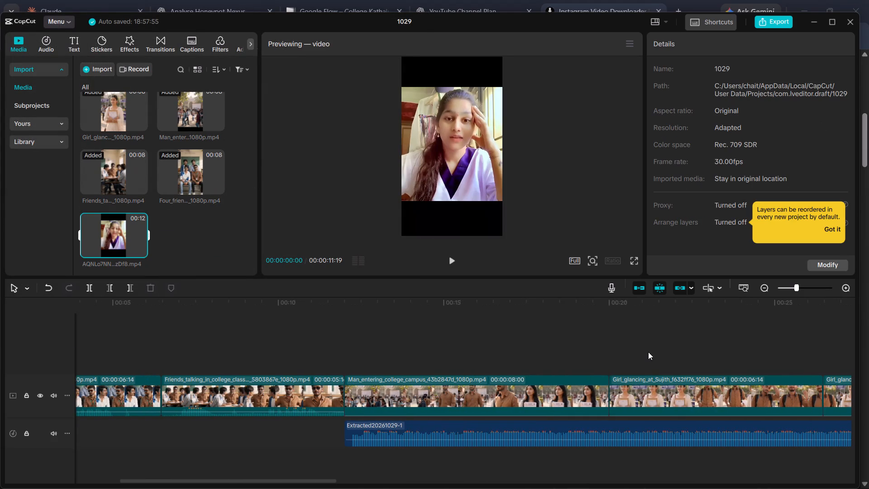
scroll(385, 284, left, 2)
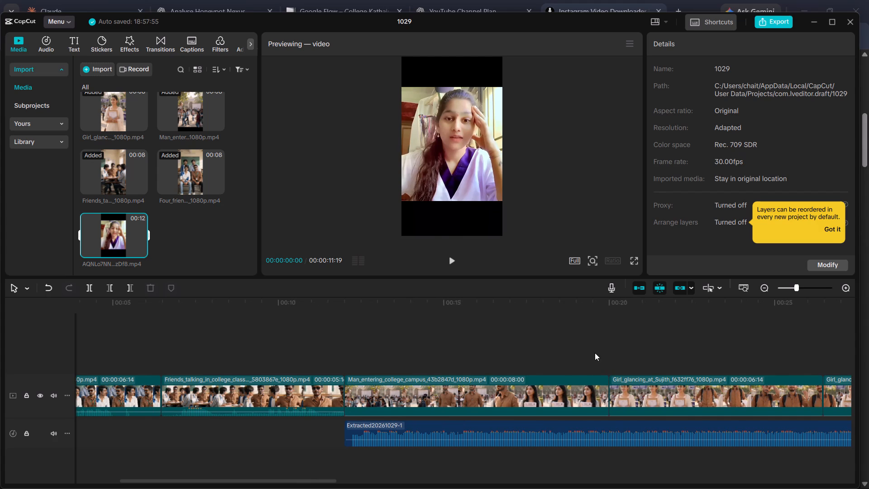
click(594, 351)
scroll(578, 355, left, 1)
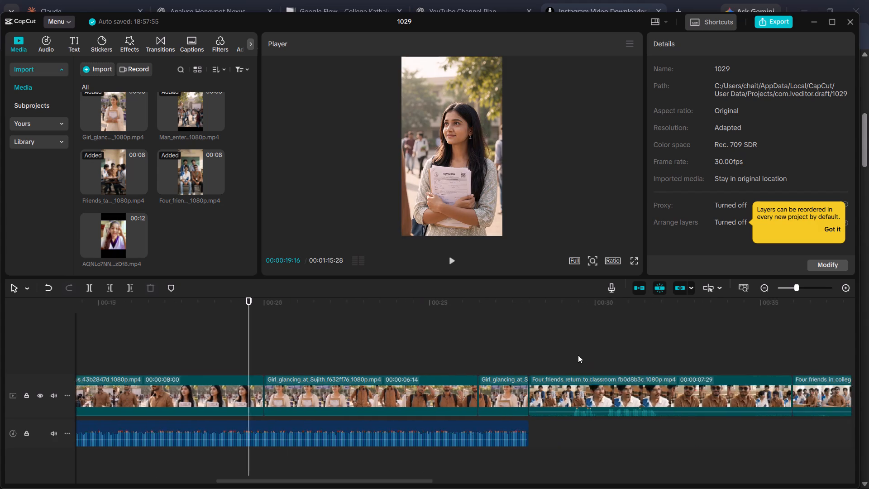
scroll(578, 355, left, 1)
click(411, 427)
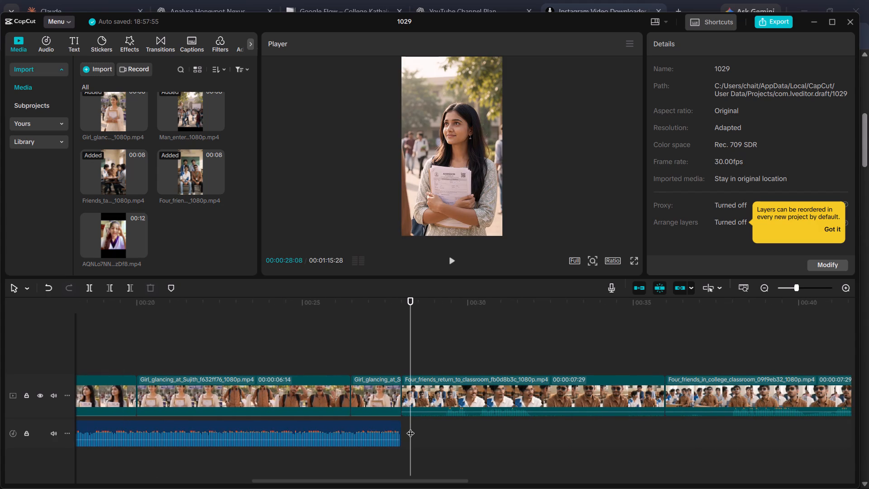
drag(413, 426, 402, 428)
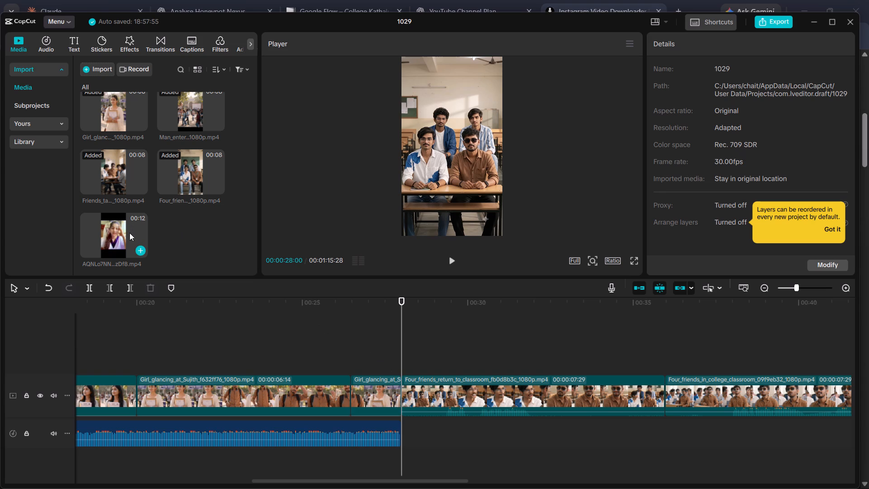
click(144, 251)
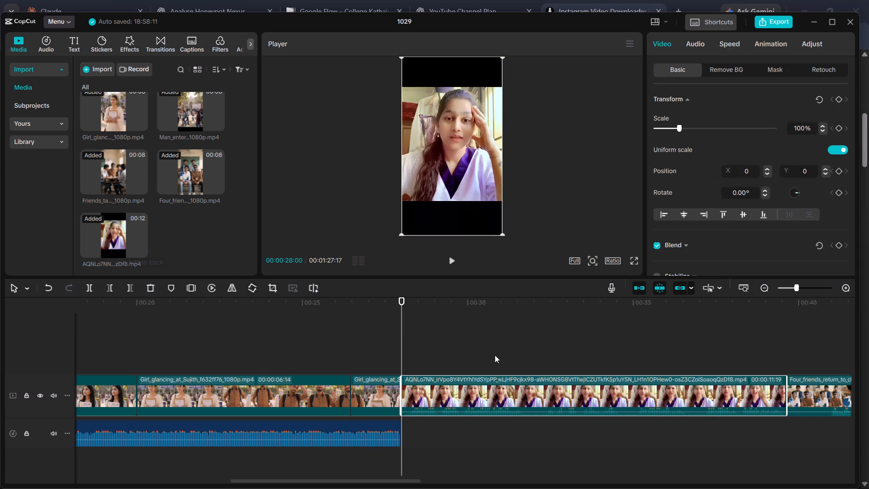
Play the AQNLo7NN clip to find the cut point, split it at 00:00:31:24 and delete the part after the split.
click(469, 390)
key(space)
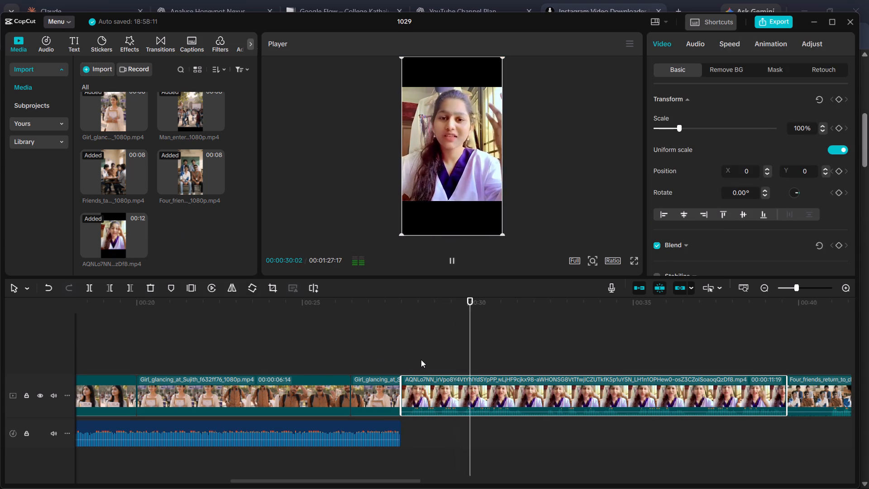
key(space)
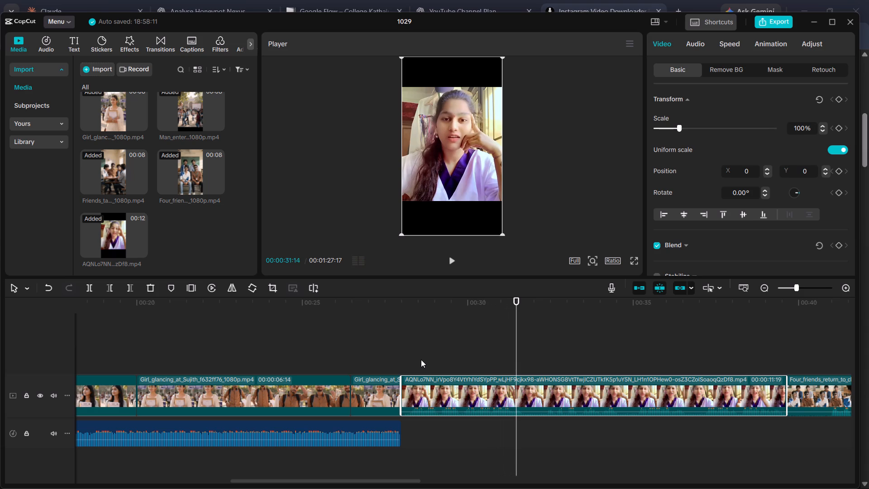
key(space)
key(space)
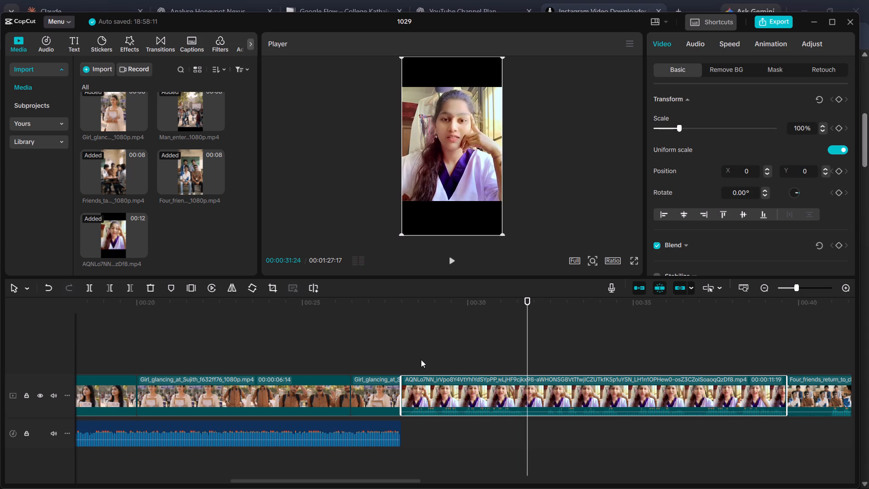
key(ctrl+b)
click(580, 401)
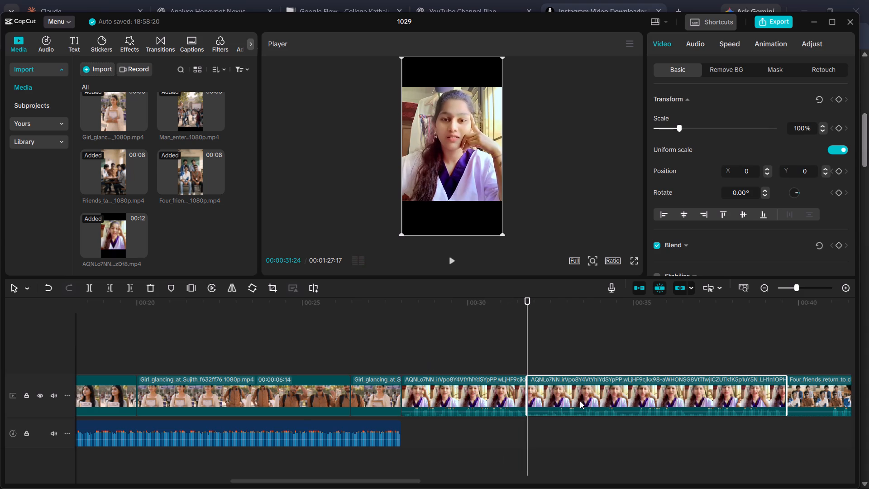
key(Delete)
Scale the trimmed AQNLo7NN clip up to 155% so it nearly fills the vertical frame.
click(464, 404)
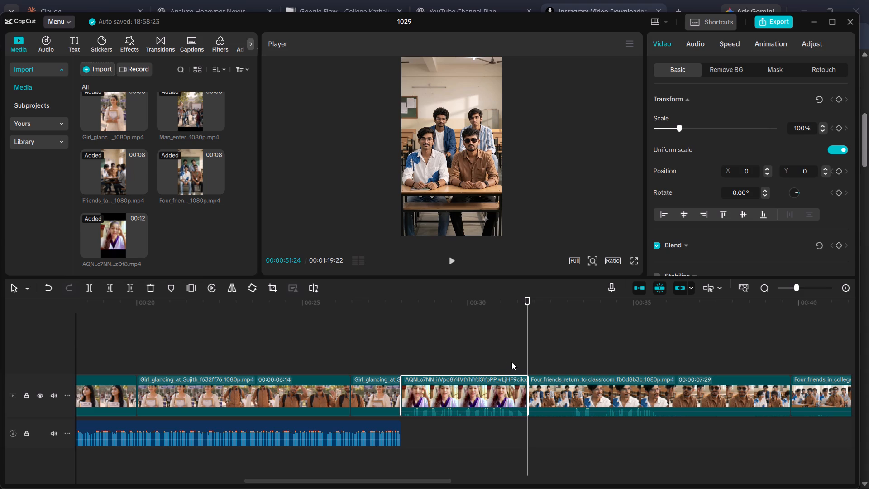
click(470, 402)
click(410, 349)
click(437, 115)
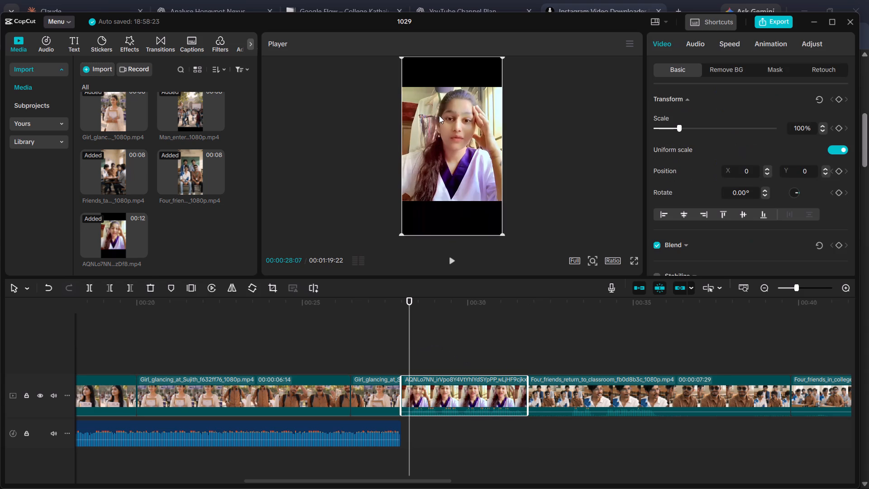
click(449, 139)
drag(678, 129, 683, 129)
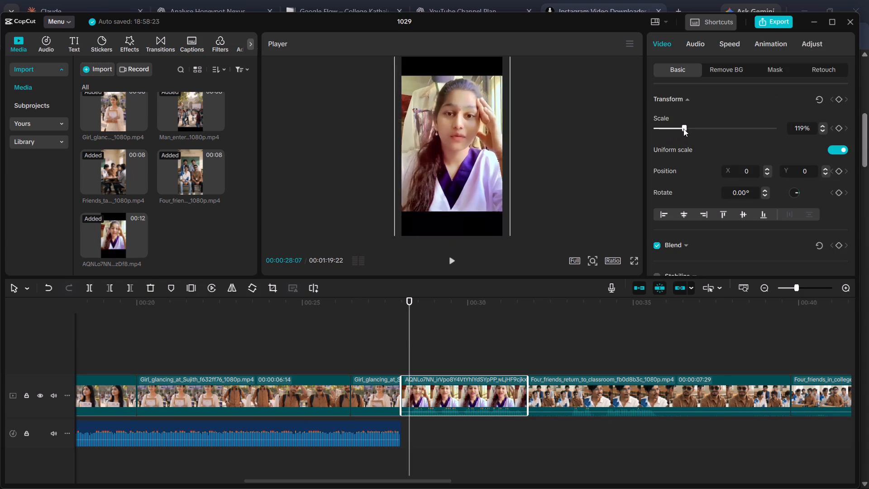
drag(683, 129, 689, 130)
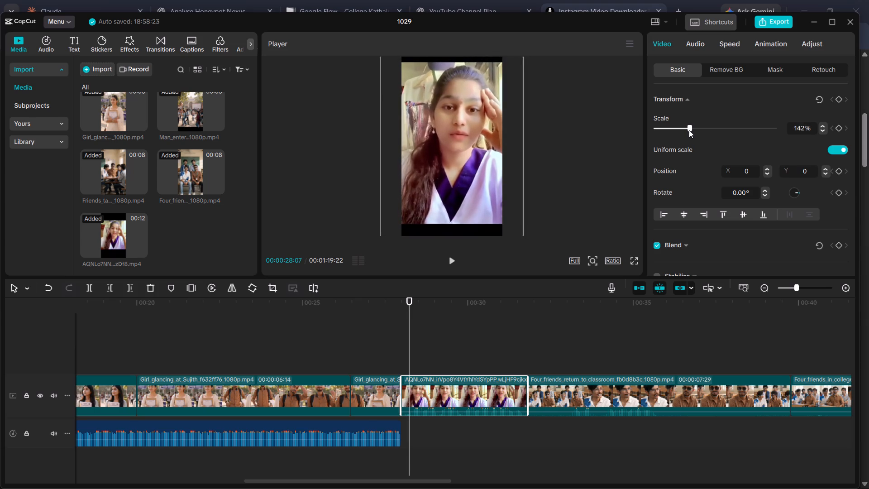
drag(689, 130, 691, 130)
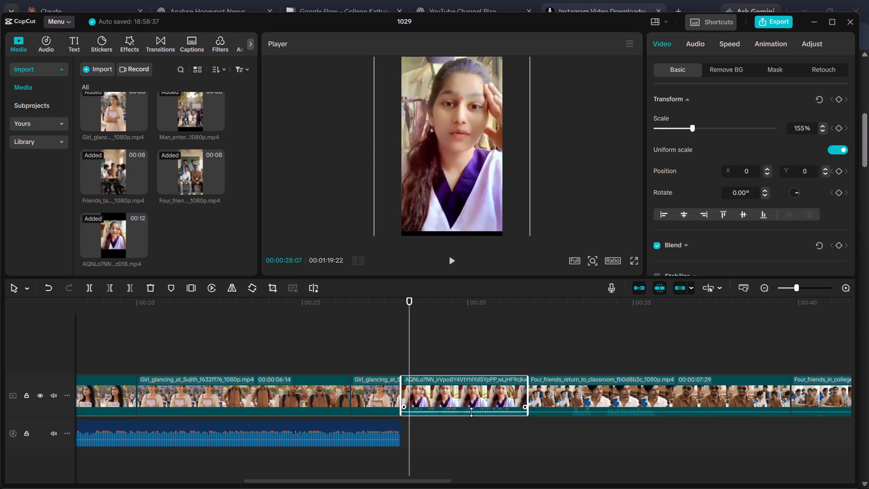
click(382, 399)
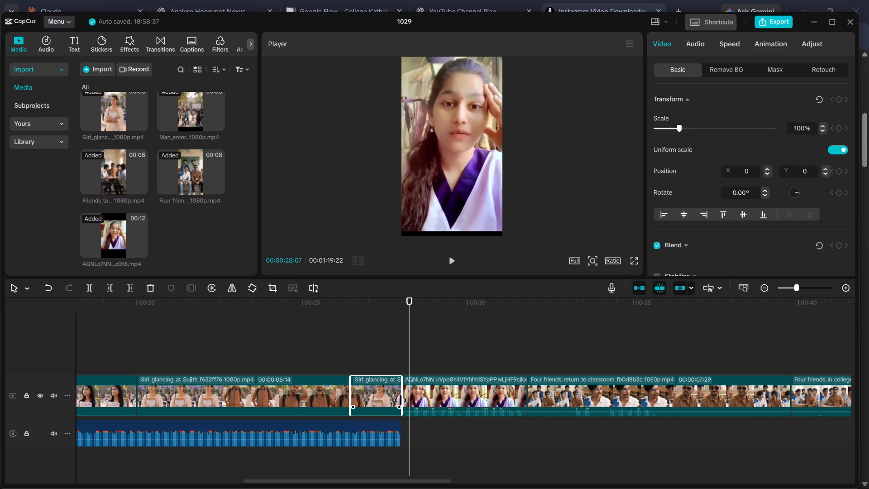
click(437, 401)
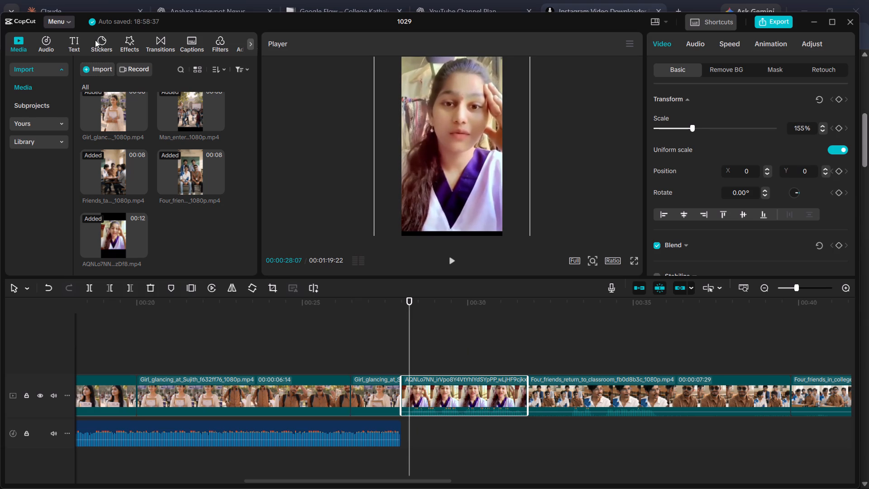
Add a default text clip at 00:00:28:07 above the AQNLo7NN clip.
click(76, 38)
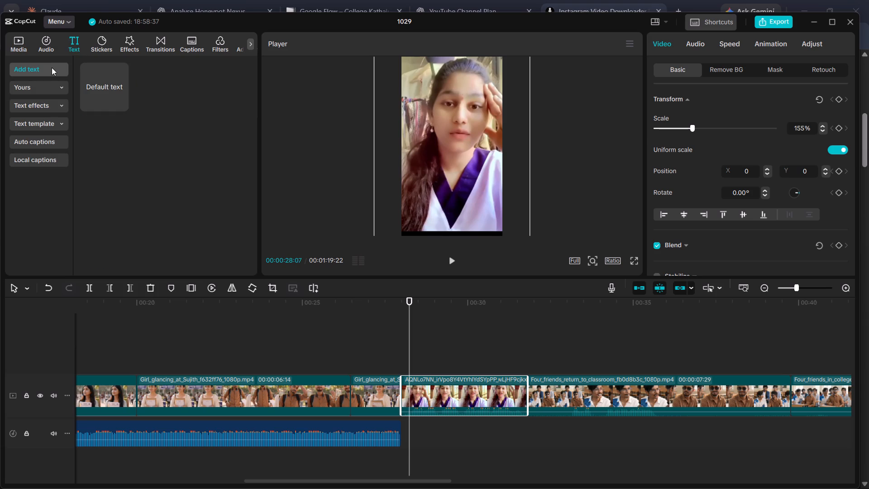
click(51, 67)
click(111, 92)
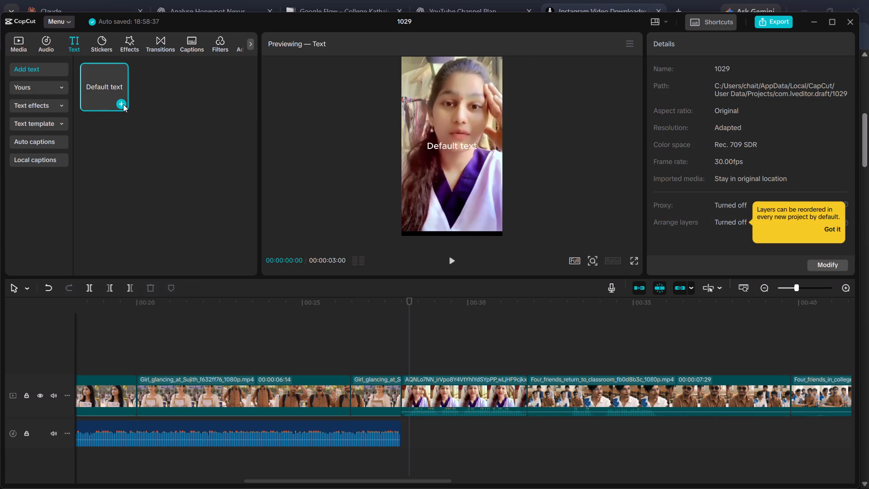
click(449, 140)
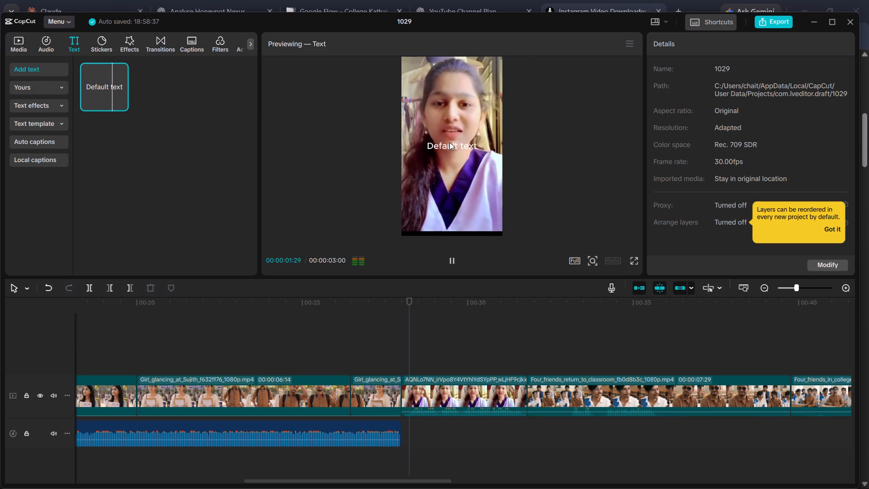
click(451, 145)
key(ctrl+F5)
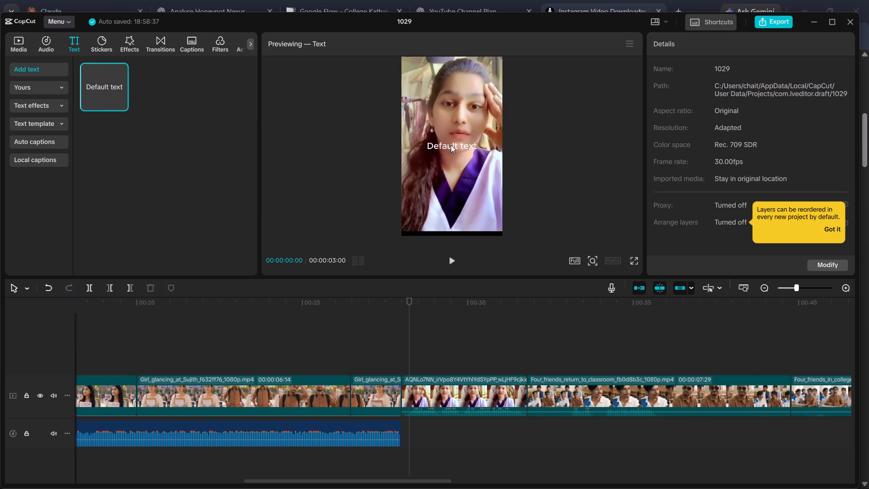
double_click(105, 98)
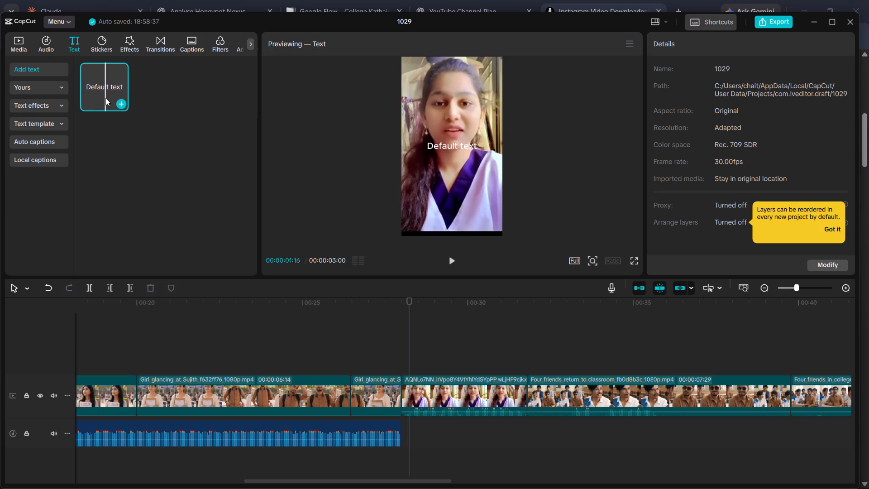
click(109, 96)
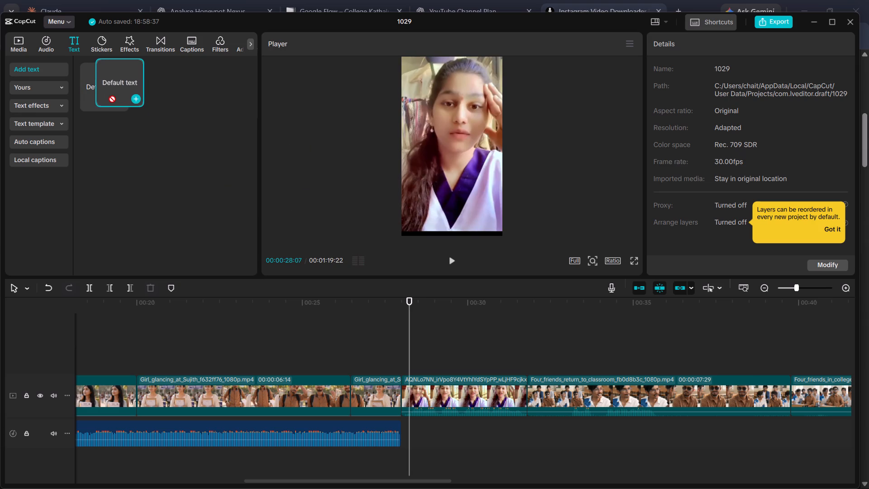
double_click(97, 89)
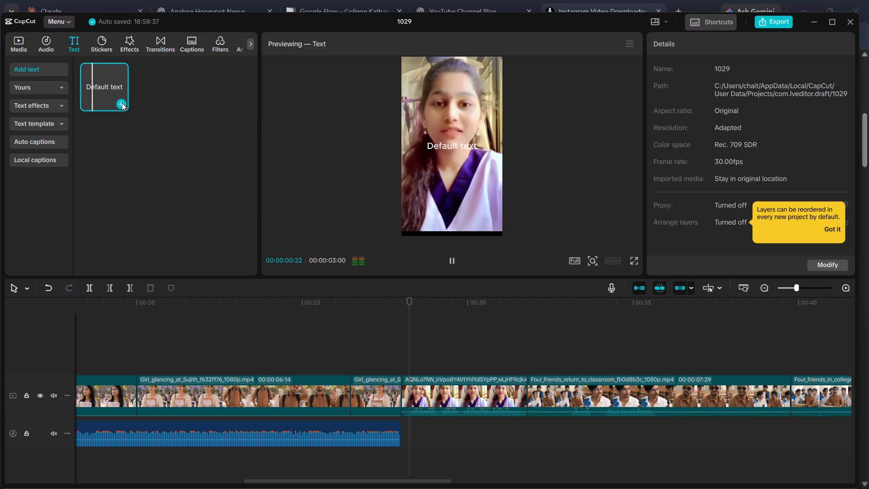
click(122, 103)
click(426, 361)
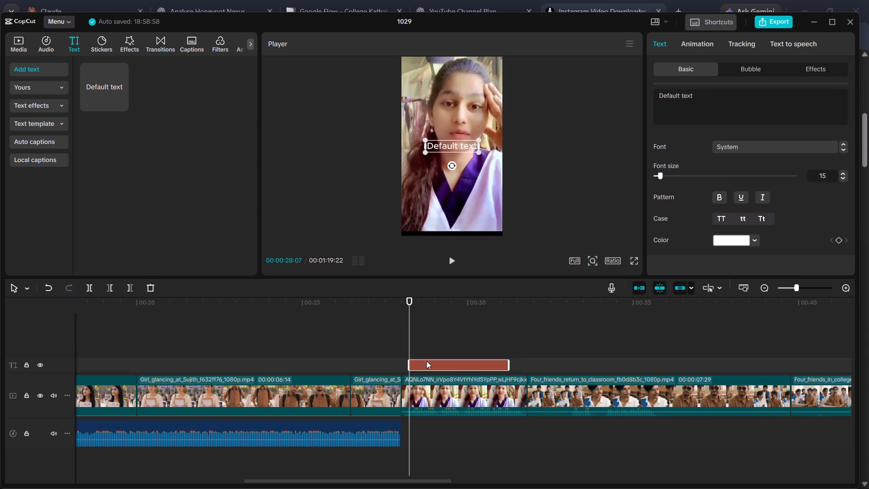
Clear the placeholder wording from the new text clip.
click(711, 98)
key(BackSpace)
key(BackSpace)
key(BackSpace)
key(BackSpace)
key(BackSpace)
key(BackSpace)
key(BackSpace)
key(BackSpace)
key(BackSpace)
key(BackSpace)
key(BackSpace)
key(BackSpace)
key(BackSpace)
key(BackSpace)
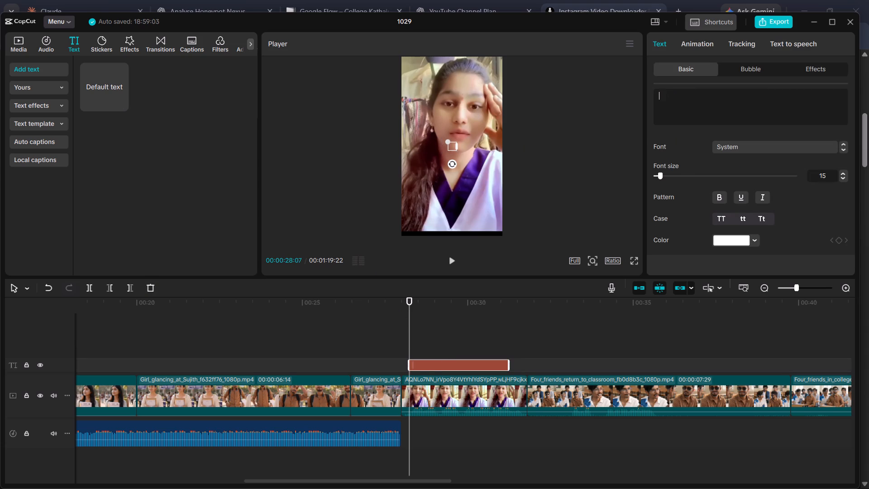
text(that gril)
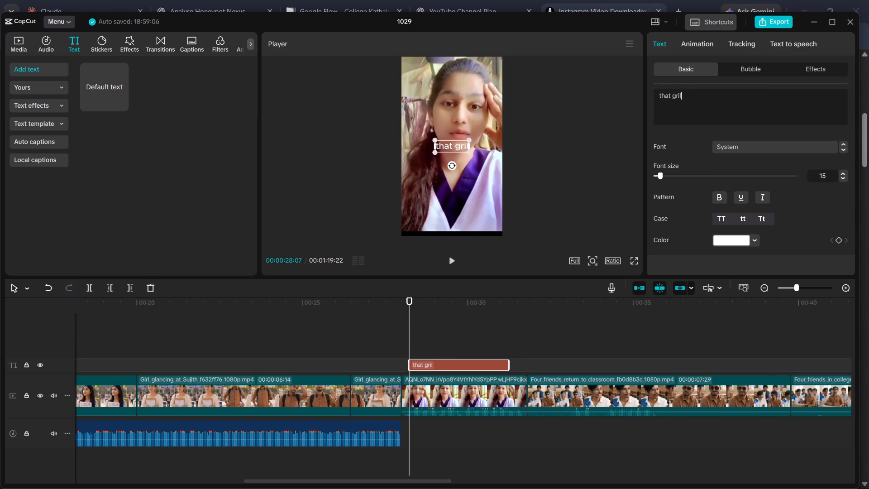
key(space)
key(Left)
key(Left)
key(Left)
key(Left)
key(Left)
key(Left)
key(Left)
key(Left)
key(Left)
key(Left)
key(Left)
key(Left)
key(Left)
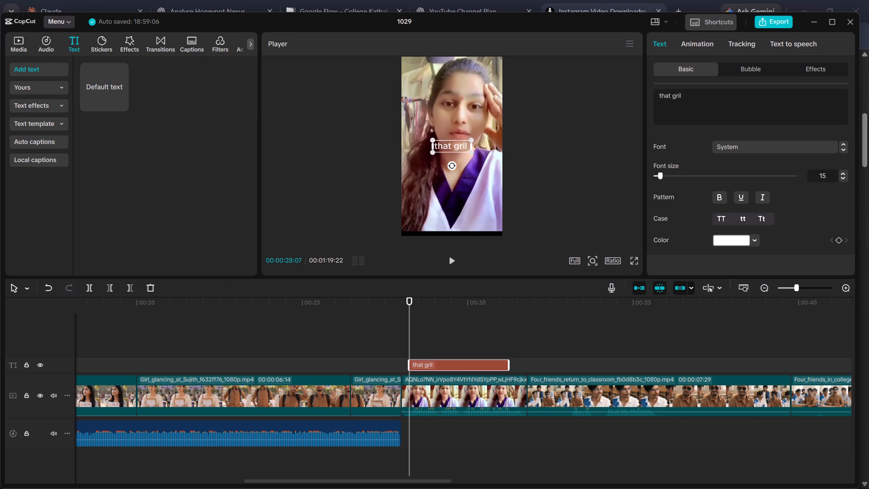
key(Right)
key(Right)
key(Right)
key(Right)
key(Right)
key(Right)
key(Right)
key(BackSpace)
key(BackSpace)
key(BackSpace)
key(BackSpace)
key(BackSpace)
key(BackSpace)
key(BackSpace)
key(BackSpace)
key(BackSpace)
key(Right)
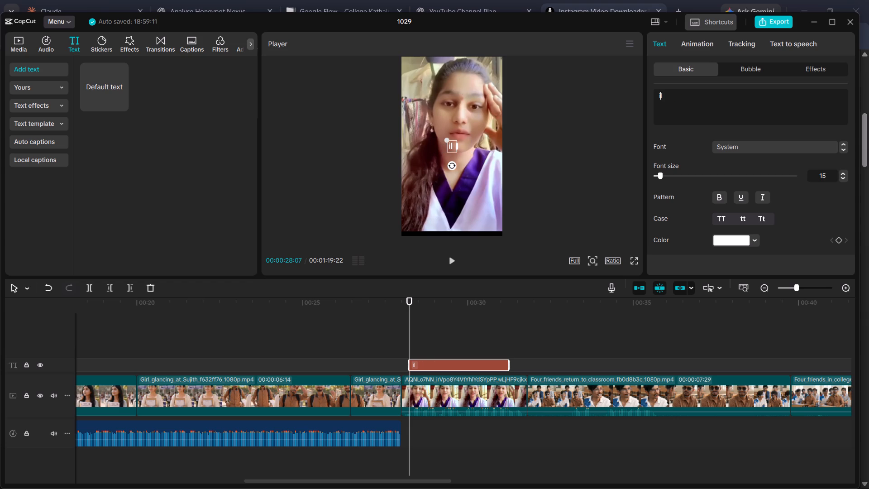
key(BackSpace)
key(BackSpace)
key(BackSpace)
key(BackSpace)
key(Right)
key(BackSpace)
Enter "*girl be like" as the wording of the text clip.
text(girl e)
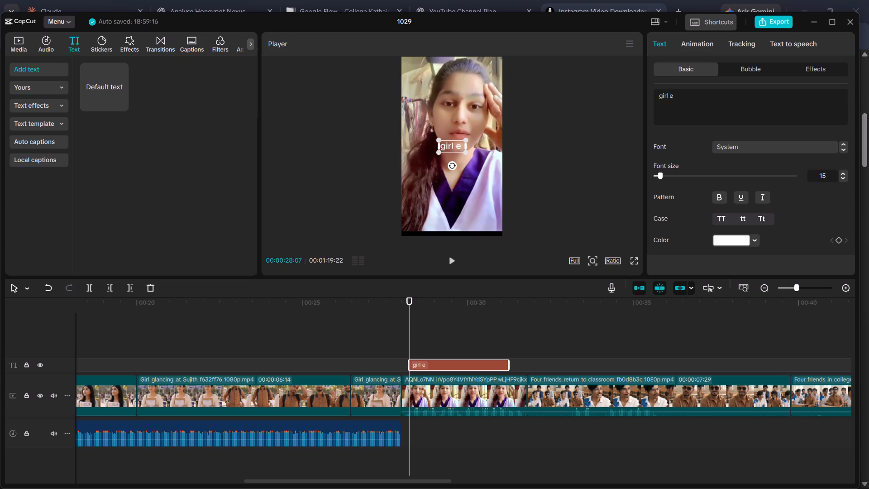
key(BackSpace)
text(be like)
key(Left)
key(Left)
key(Left)
key(Left)
key(Left)
key(Left)
key(Left)
key(Left)
key(Left)
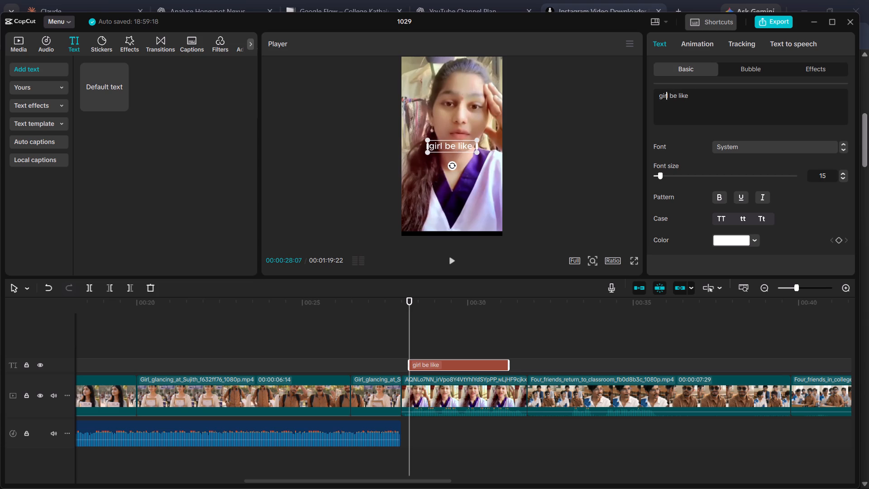
key(Left)
key(Left)
key(Left)
key(shift+asterisk)
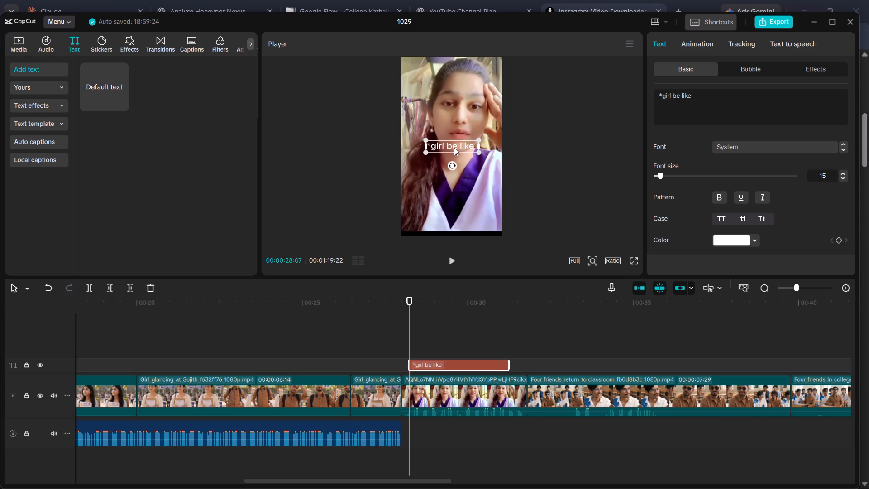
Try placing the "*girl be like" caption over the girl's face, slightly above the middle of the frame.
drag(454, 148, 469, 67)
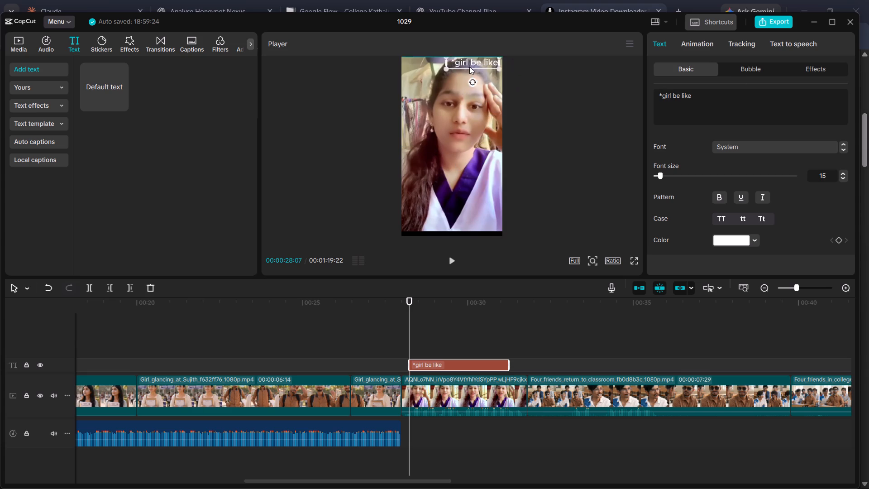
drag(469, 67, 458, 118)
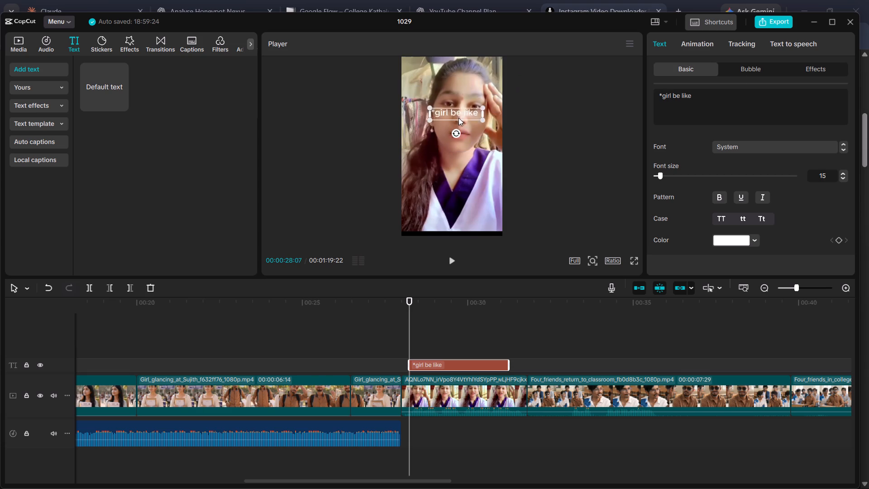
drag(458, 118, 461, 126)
Scale the AQNLo7NN clip to 142% and reposition it to X 260, Y -315, leaving a black band above it.
click(463, 172)
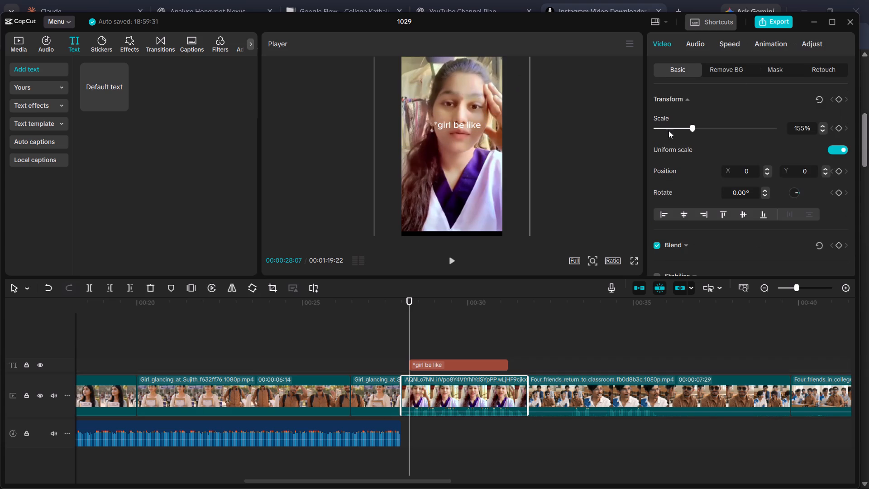
click(692, 129)
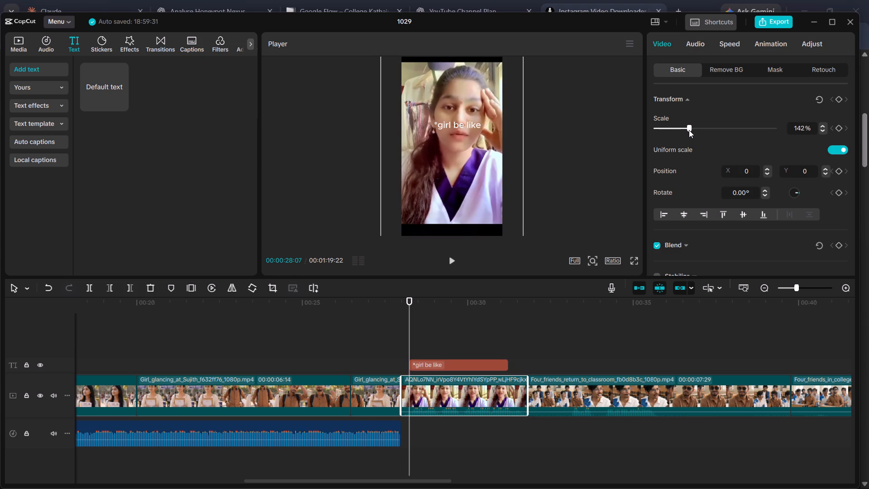
drag(467, 124, 479, 128)
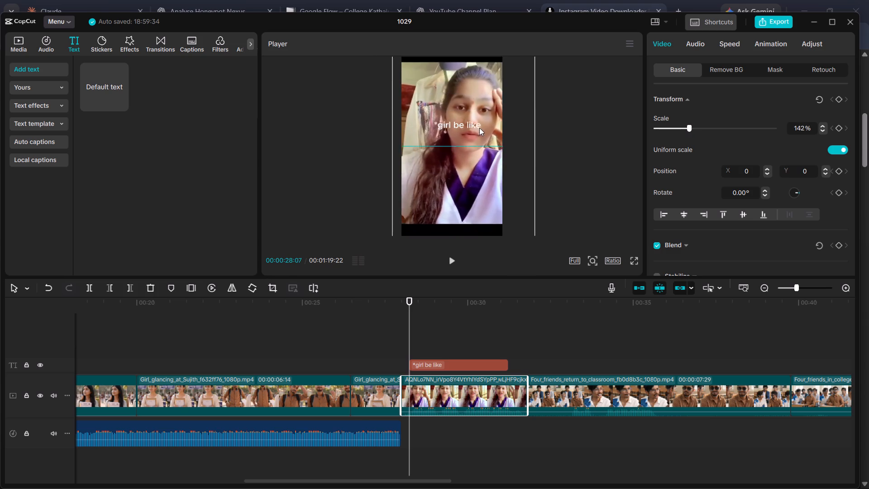
drag(479, 128, 478, 148)
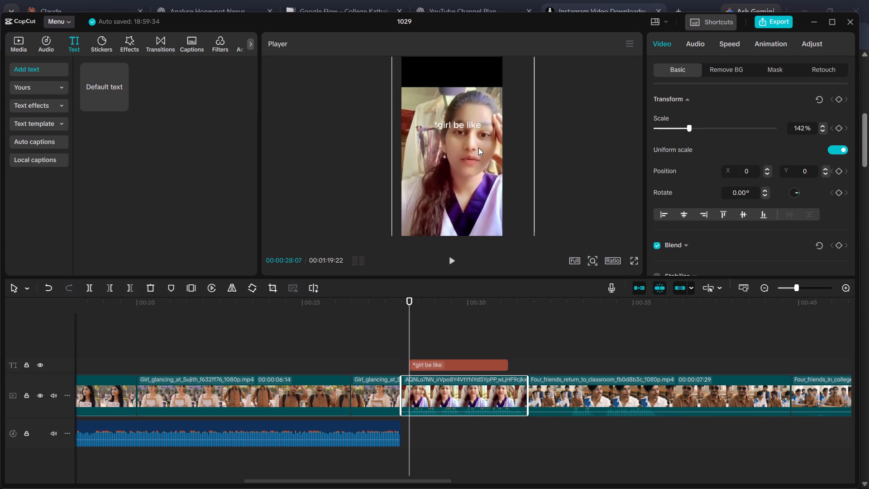
drag(478, 148, 480, 138)
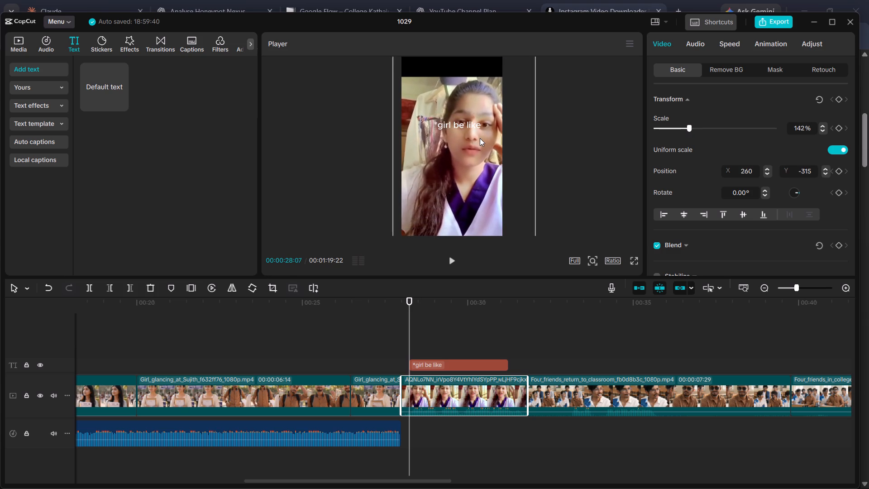
Move the "*girl be like" caption into the black band at the frame's upper right corner.
click(463, 124)
drag(463, 124, 458, 57)
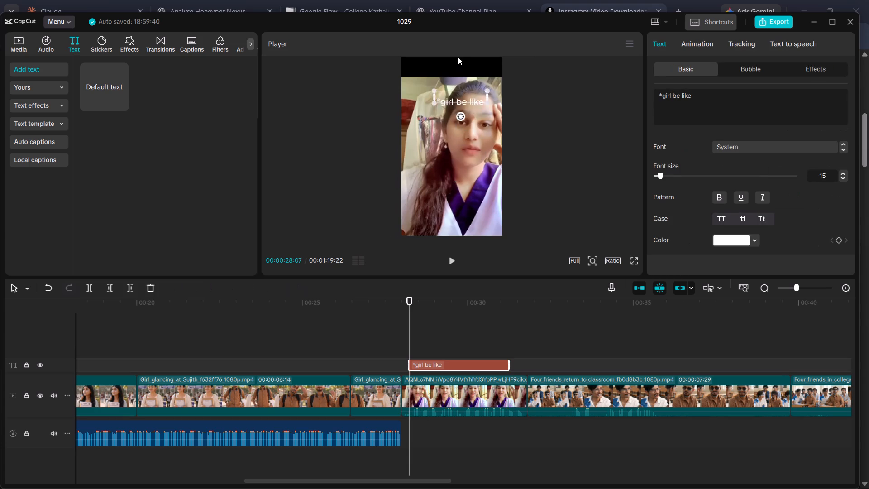
drag(458, 57, 478, 30)
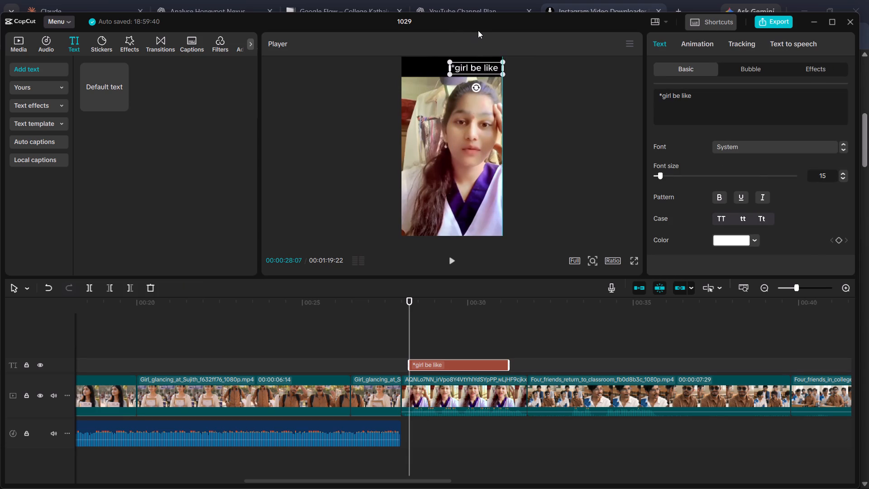
drag(478, 30, 479, 32)
click(542, 126)
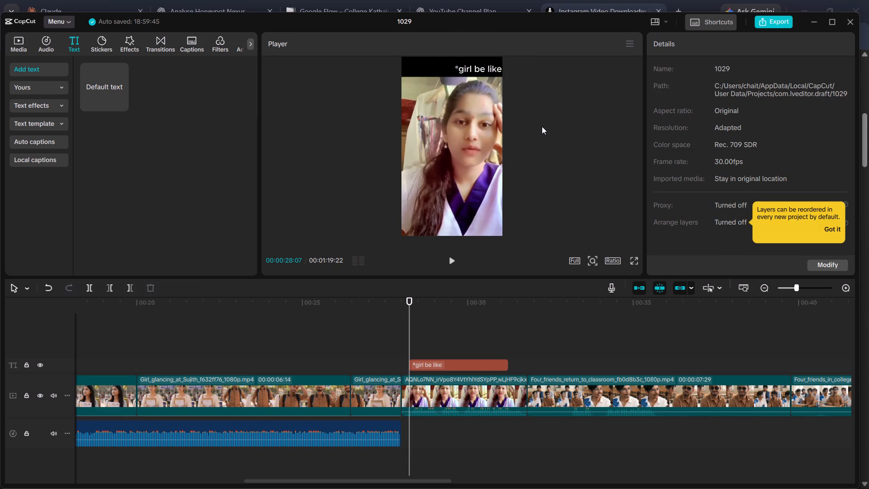
Play the captioned scene and extend the "*girl be like" text clip to the end of the AQNLo7NN clip.
key(space)
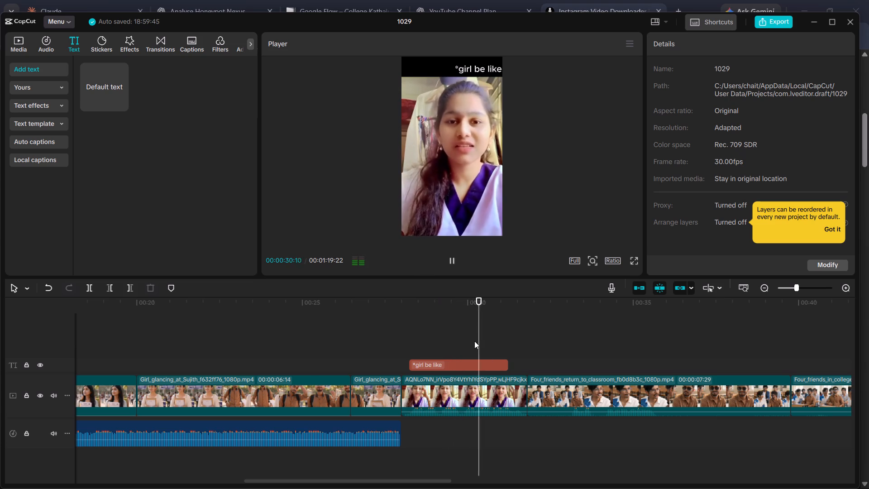
key(space)
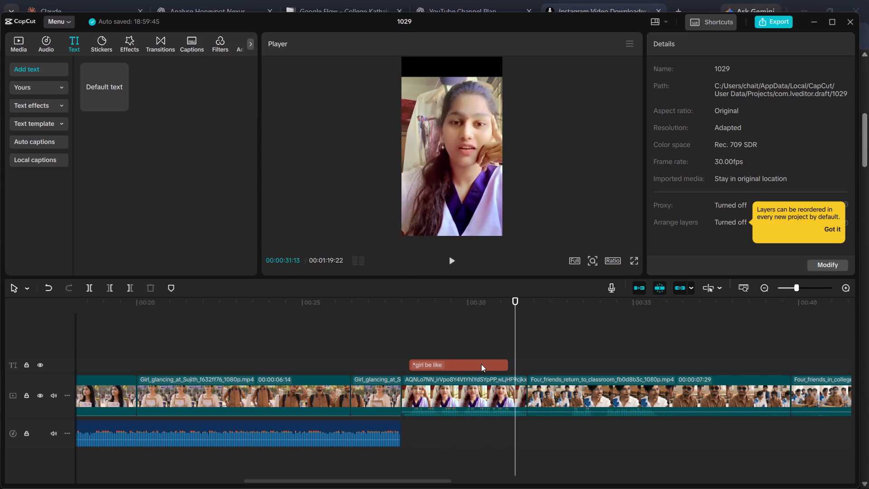
click(481, 364)
drag(506, 366, 526, 367)
Play through the Four_friends_return_to_classroom clip, split it at 00:00:36:14 and delete the part after the cut.
key(space)
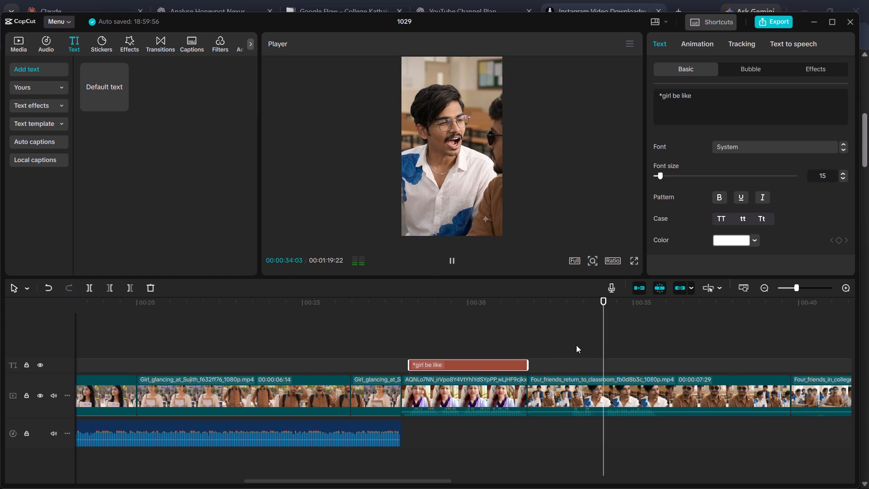
scroll(578, 345, left, 2)
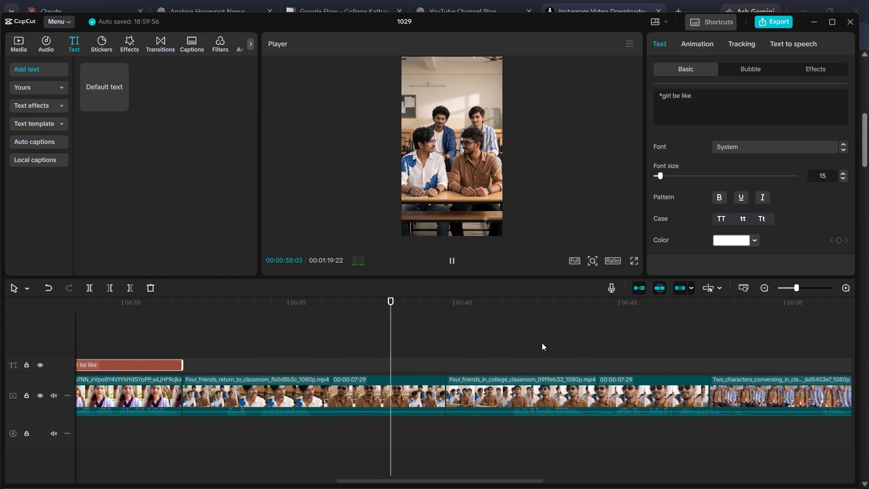
click(308, 349)
key(space)
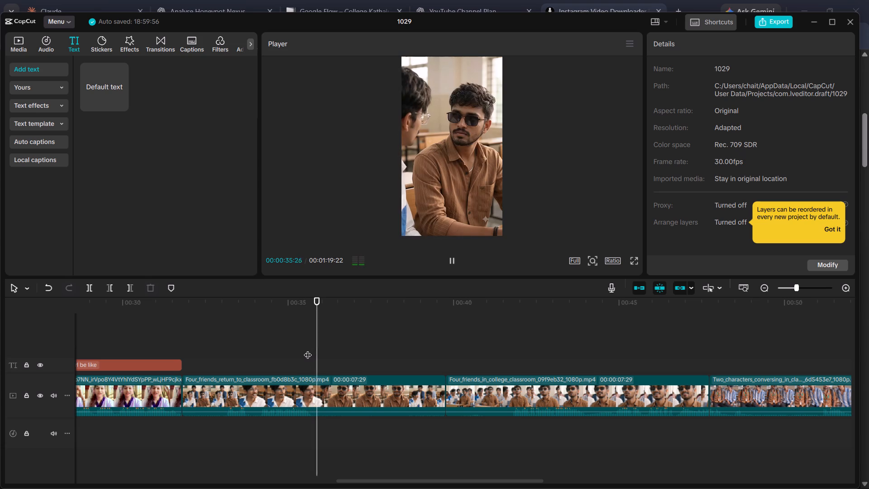
key(space)
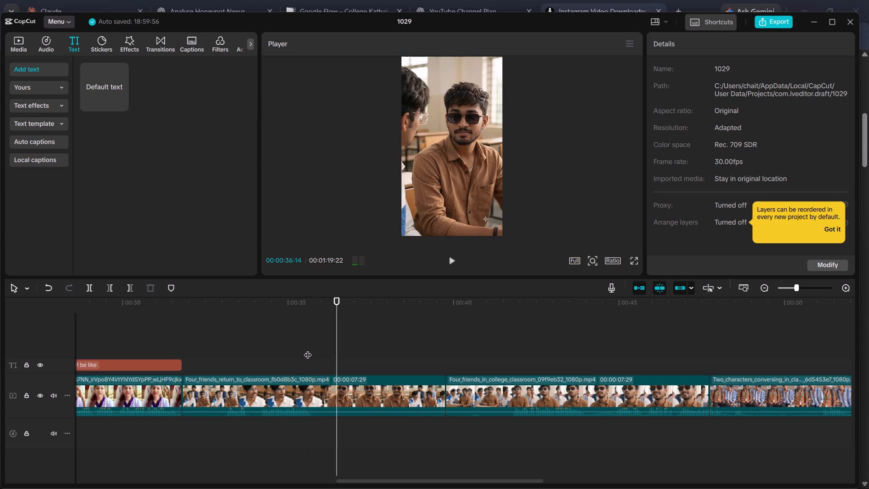
key(ctrl+b)
click(353, 407)
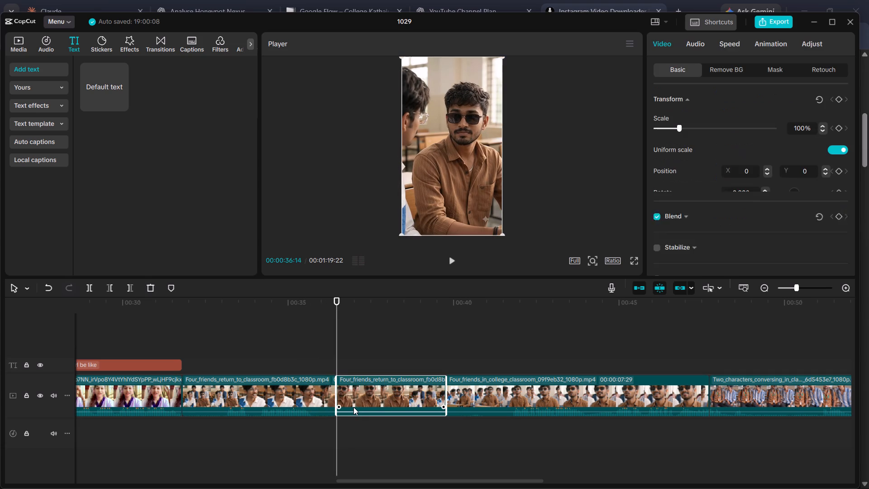
key(Delete)
Split the Four_friends_in_college_classroom clip at 00:00:37:19 and delete its opening part before the cut.
key(space)
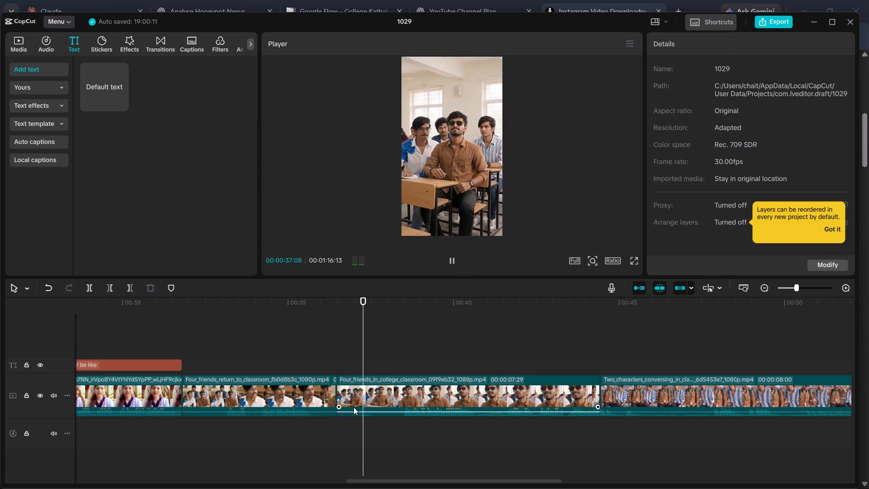
key(space)
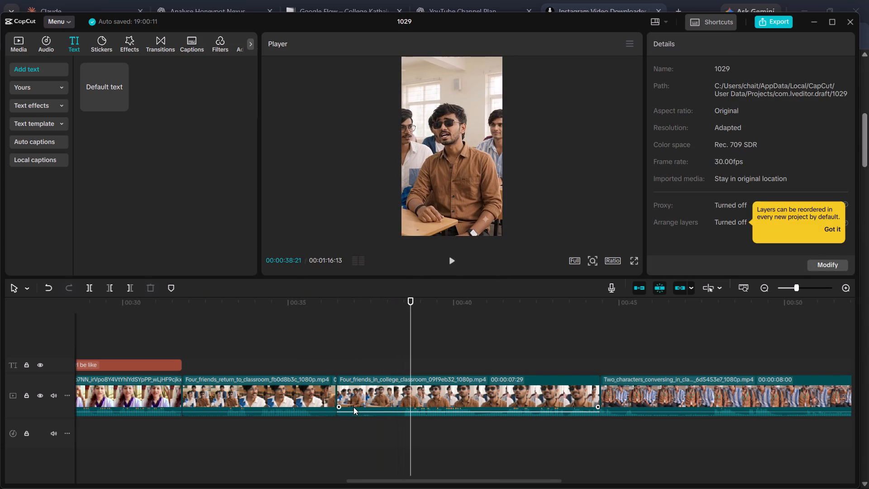
click(363, 385)
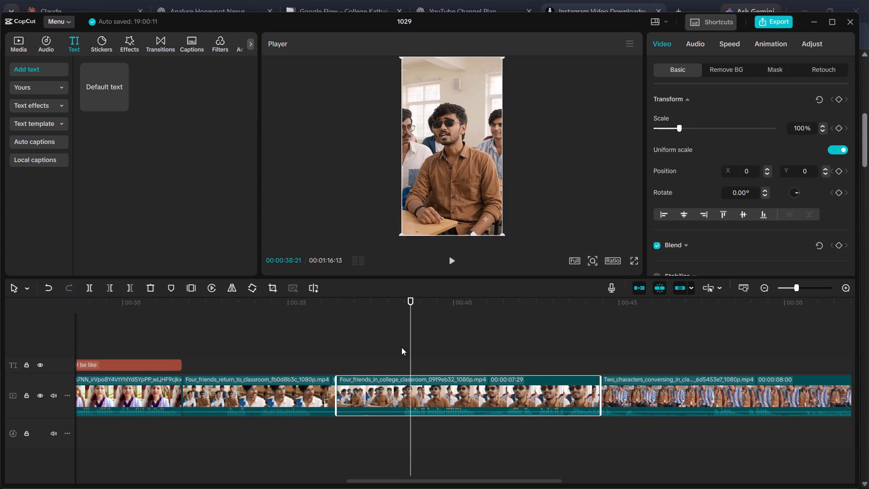
drag(410, 350, 375, 352)
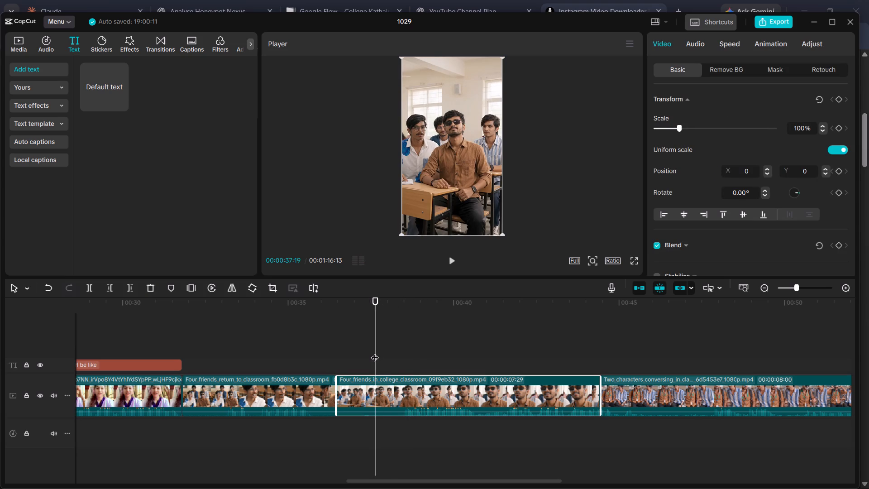
key(ctrl+b)
click(350, 407)
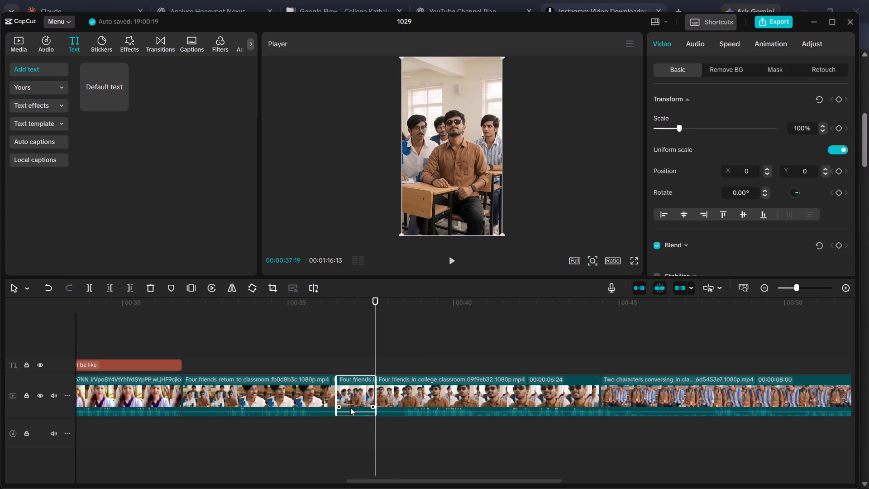
key(Delete)
Play on from the new join, split the Two_characters_conversing clip at 00:00:46:06 and delete the part before the cut.
click(319, 350)
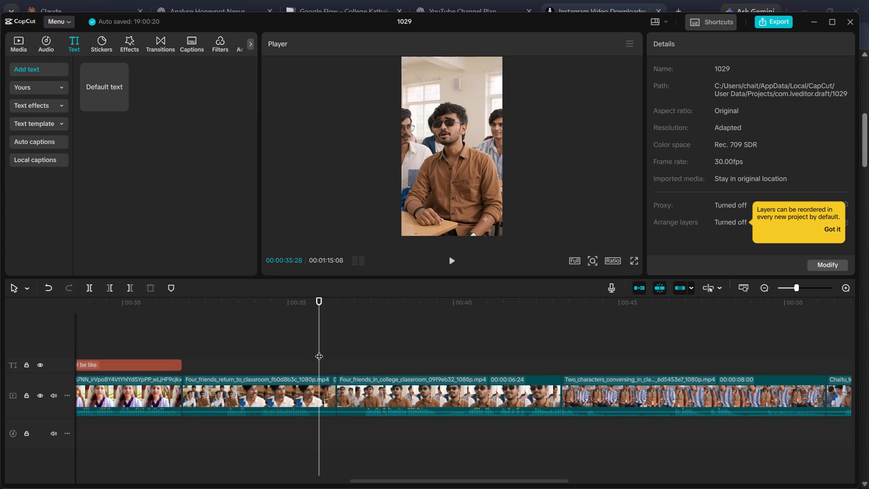
key(space)
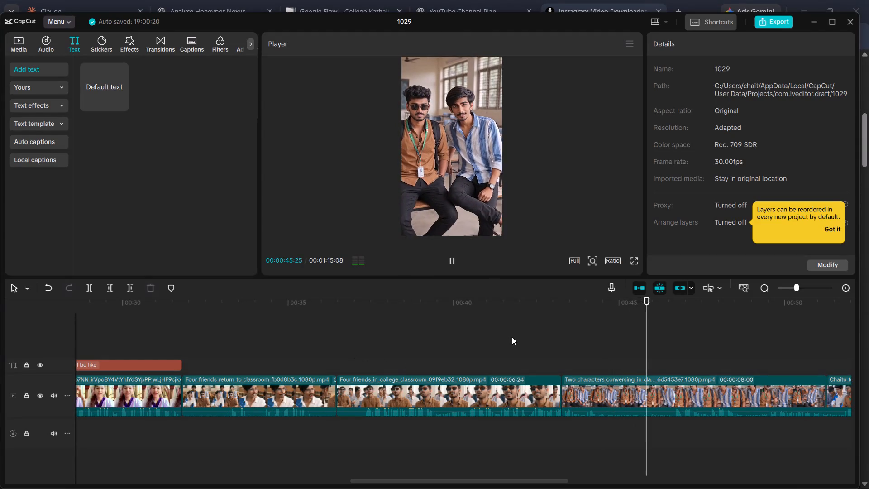
key(space)
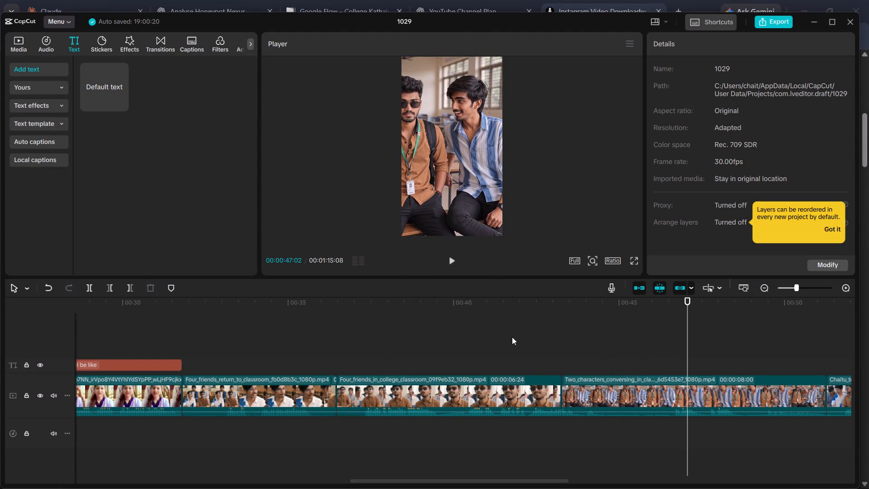
click(659, 320)
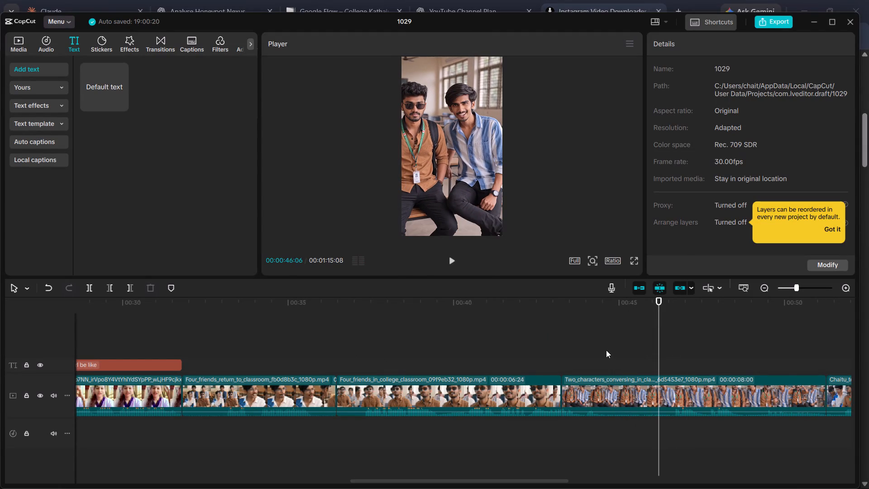
click(600, 388)
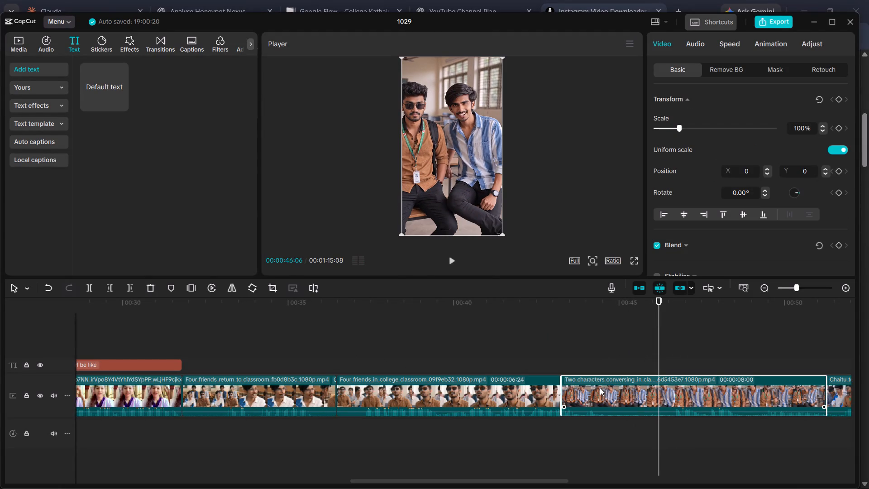
key(ctrl+b)
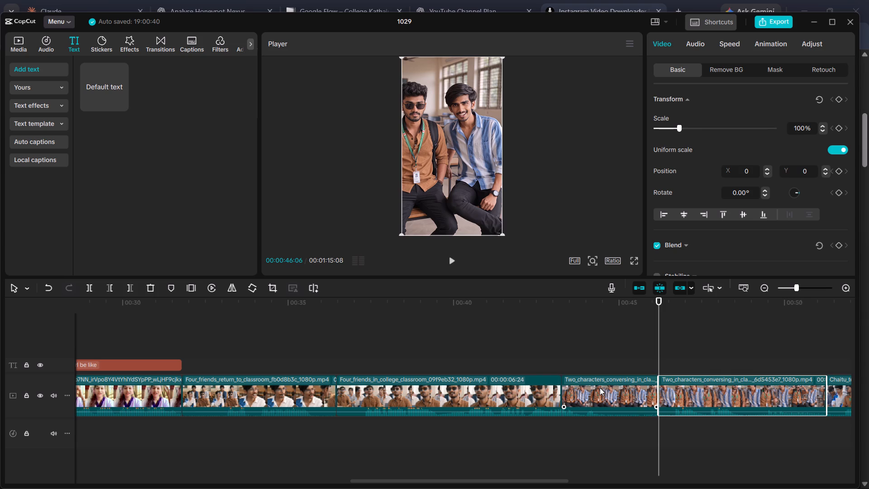
click(600, 391)
key(Delete)
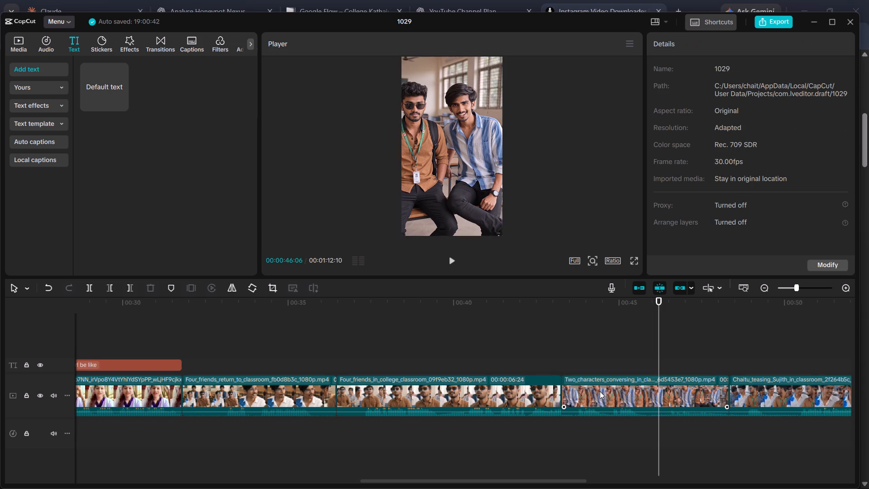
Replay the shortened Two_characters_conversing clip, split it at 00:00:46:13 and delete the part after the cut.
click(544, 359)
key(space)
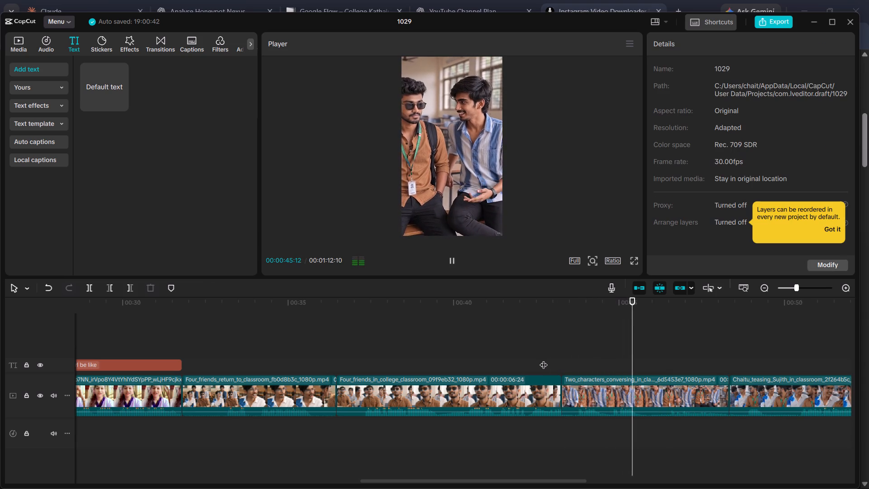
key(space)
key(space)
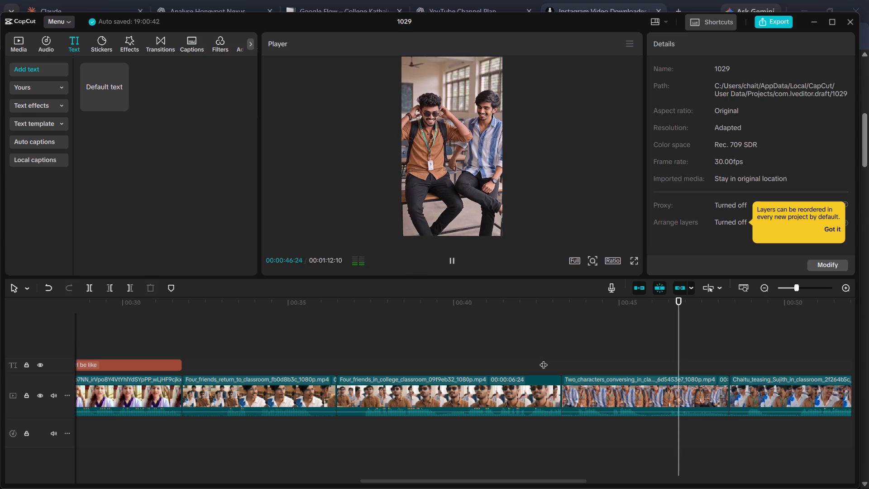
key(space)
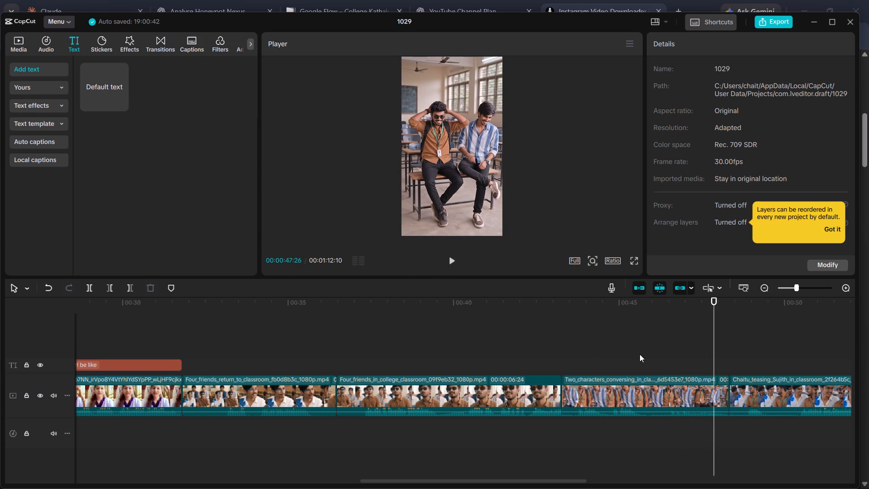
click(647, 354)
key(space)
key(space)
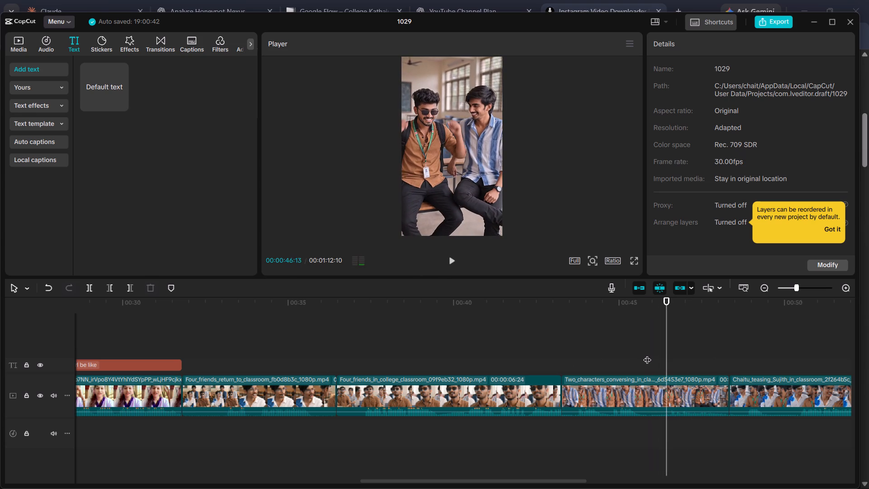
click(639, 403)
key(ctrl+b)
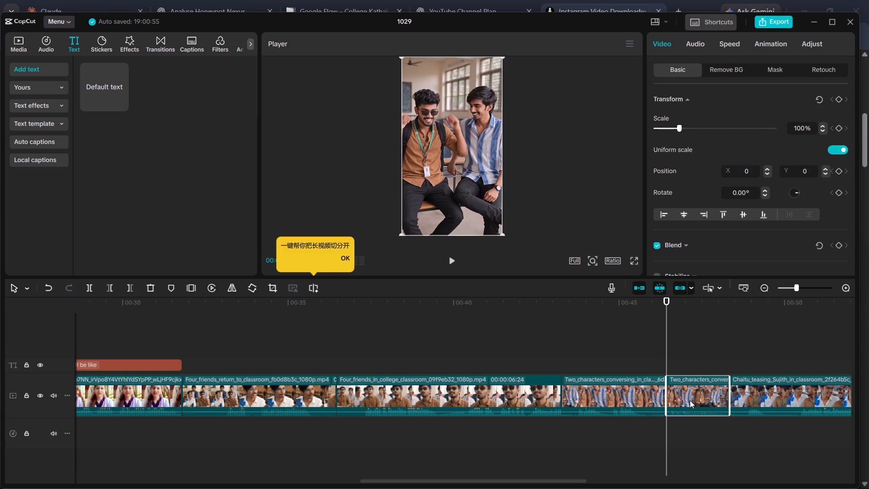
key(Delete)
Play from the new cut through the teasing clip and the Three_friends_talking clip, checking the ending around 00:01:02.
key(space)
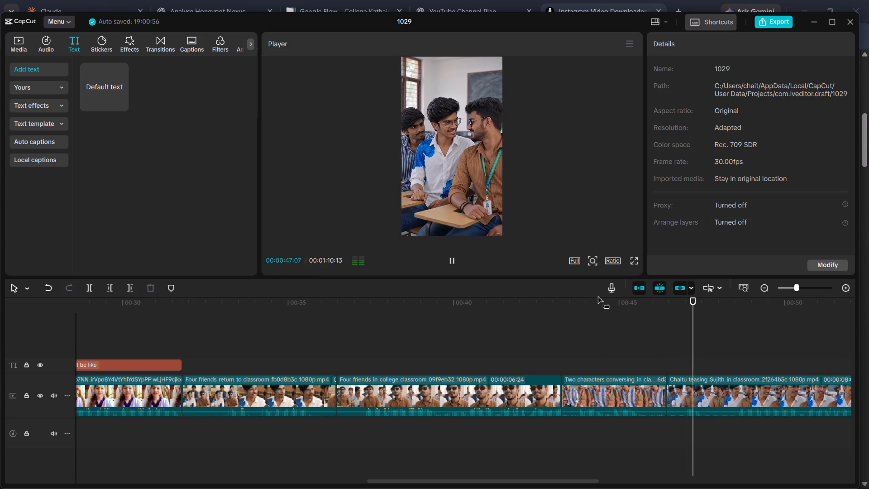
scroll(665, 327, left, 1)
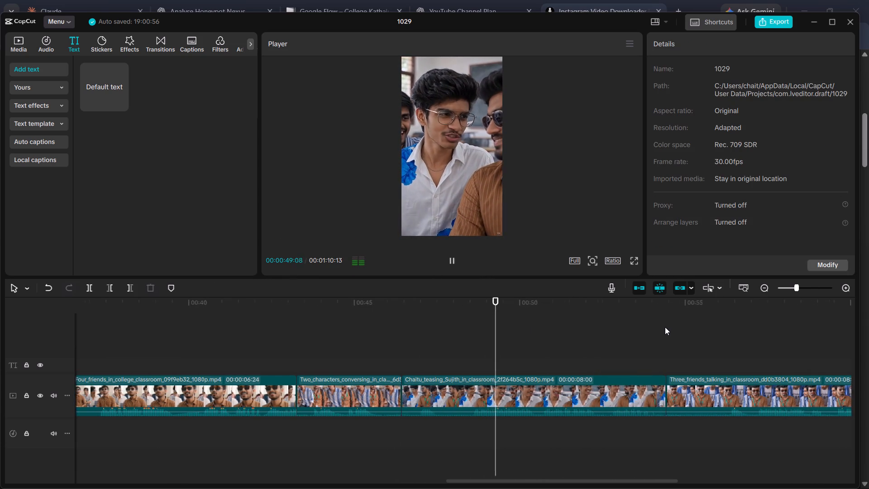
scroll(665, 327, left, 2)
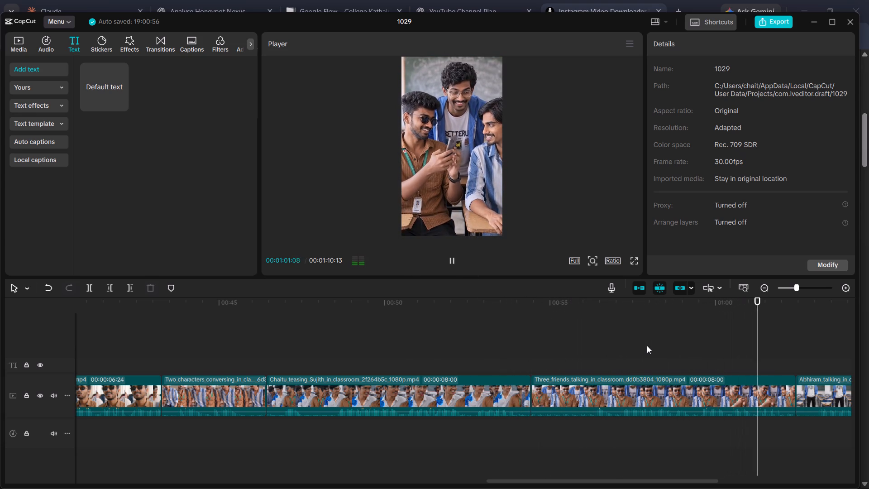
key(space)
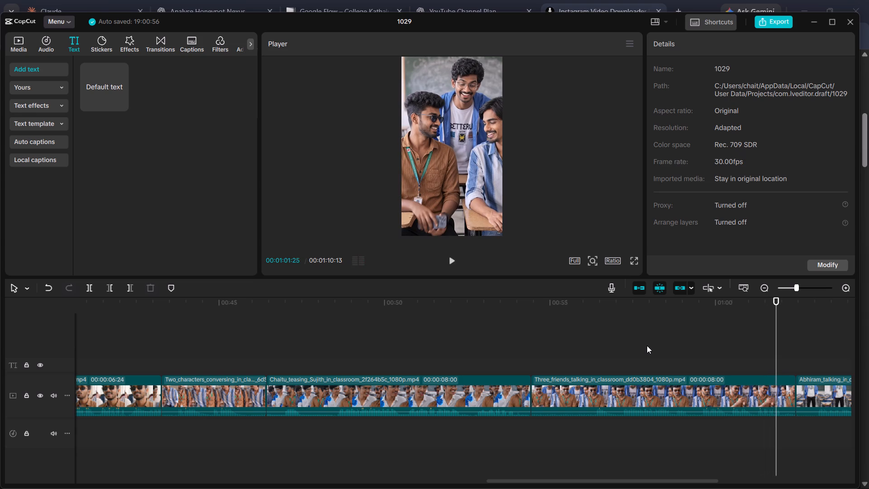
key(space)
key(space)
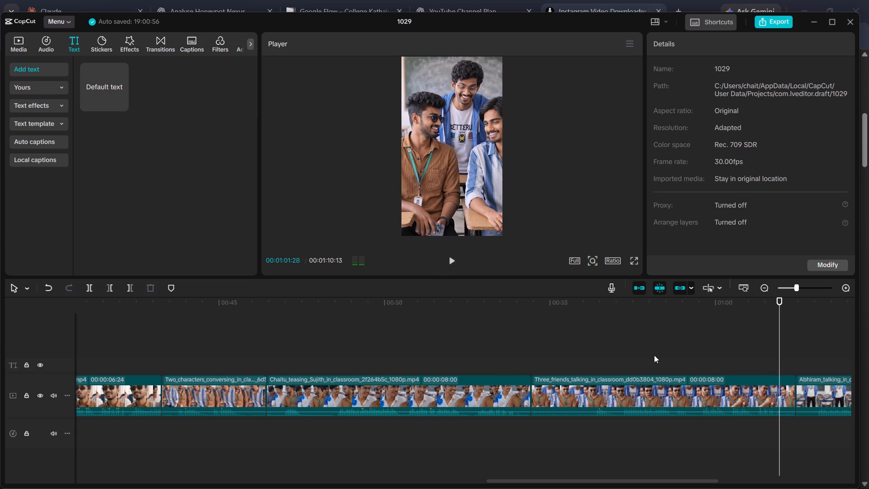
key(space)
key(space)
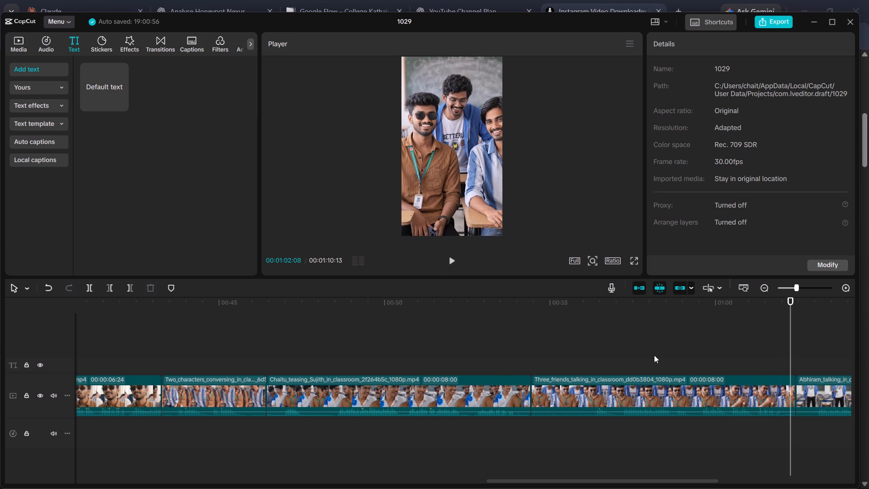